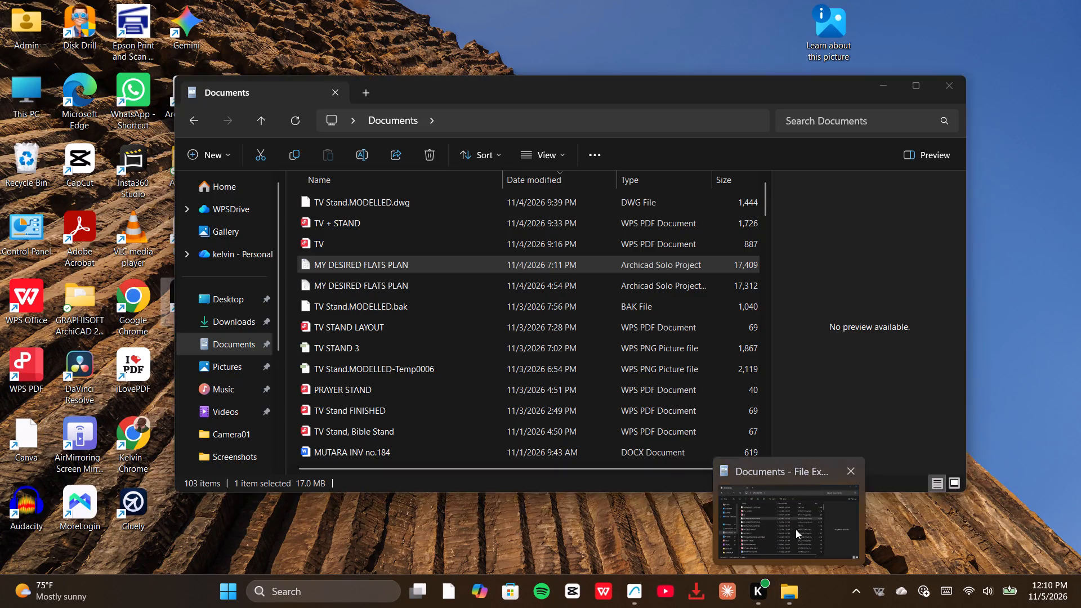
Bring up the File Explorer window showing the Documents folder.
left_click(796, 529)
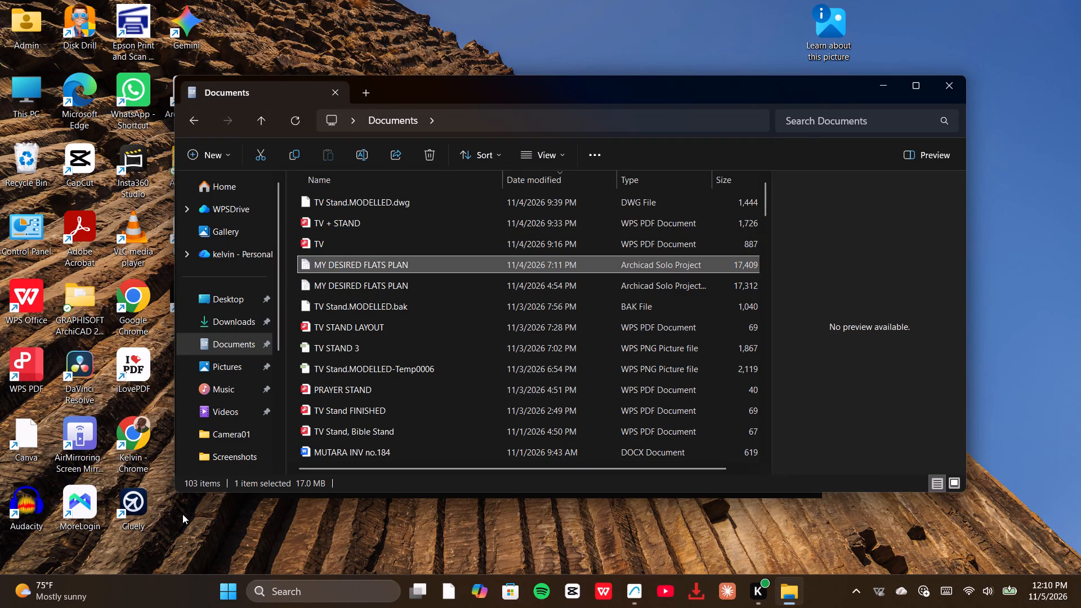
left_click(182, 514)
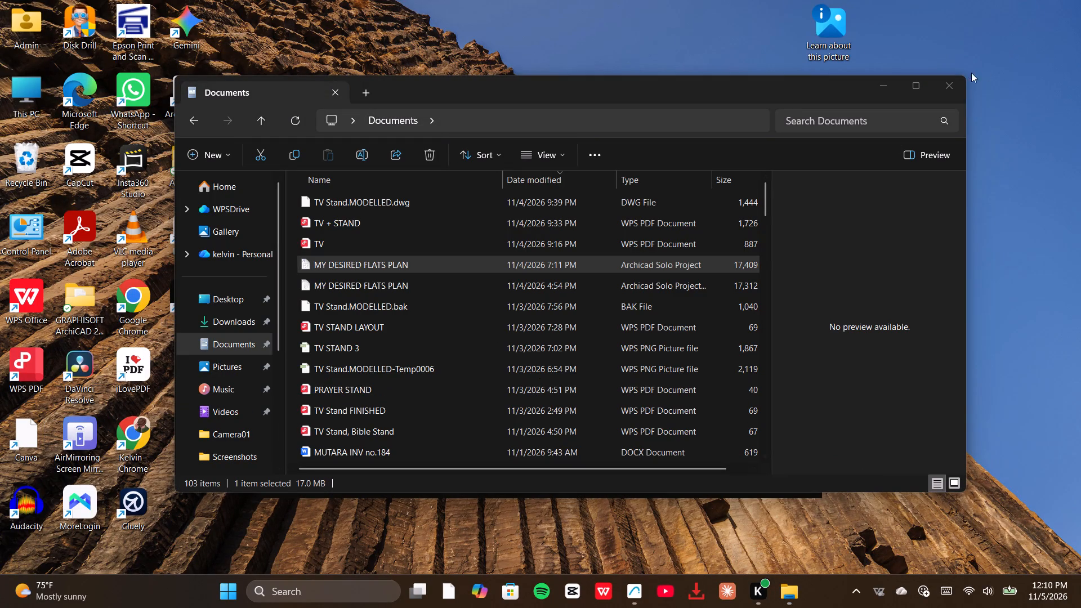
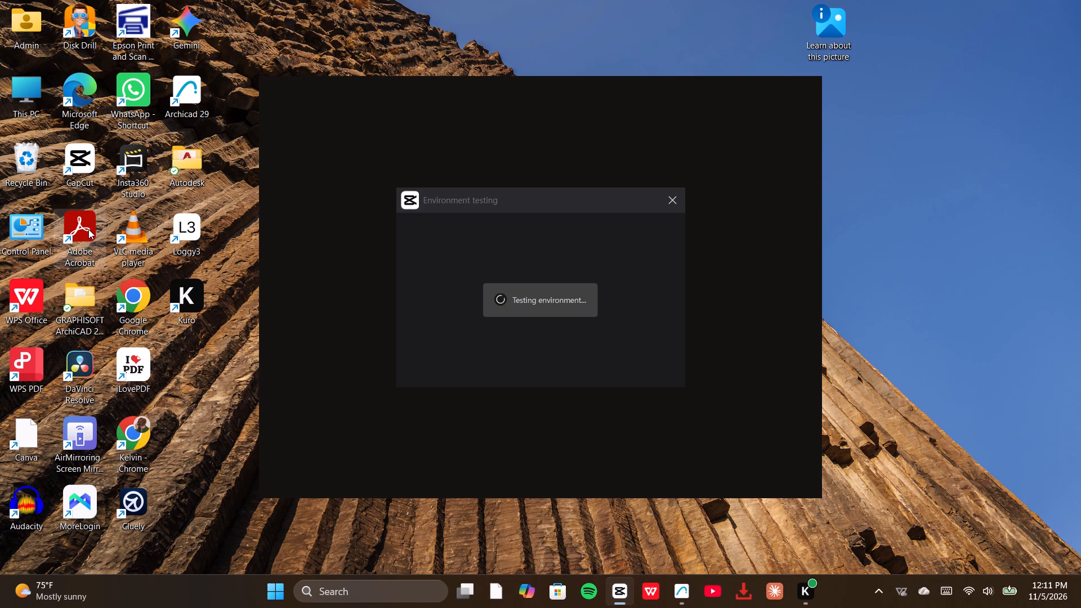
Switch to CapCut and bring its Environment testing window back into view.
left_click(484, 276)
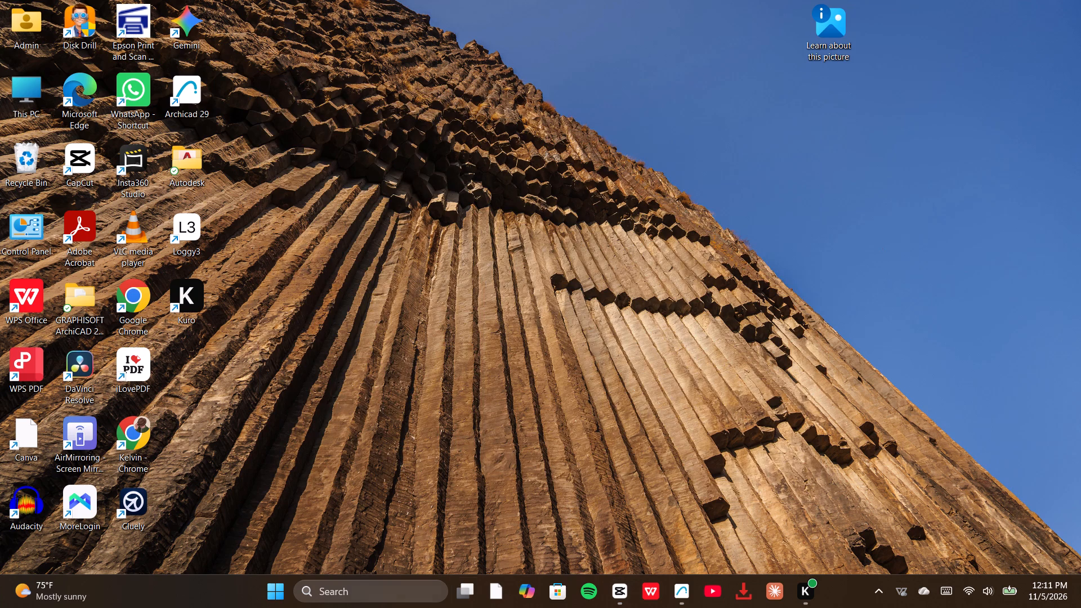
left_click(615, 594)
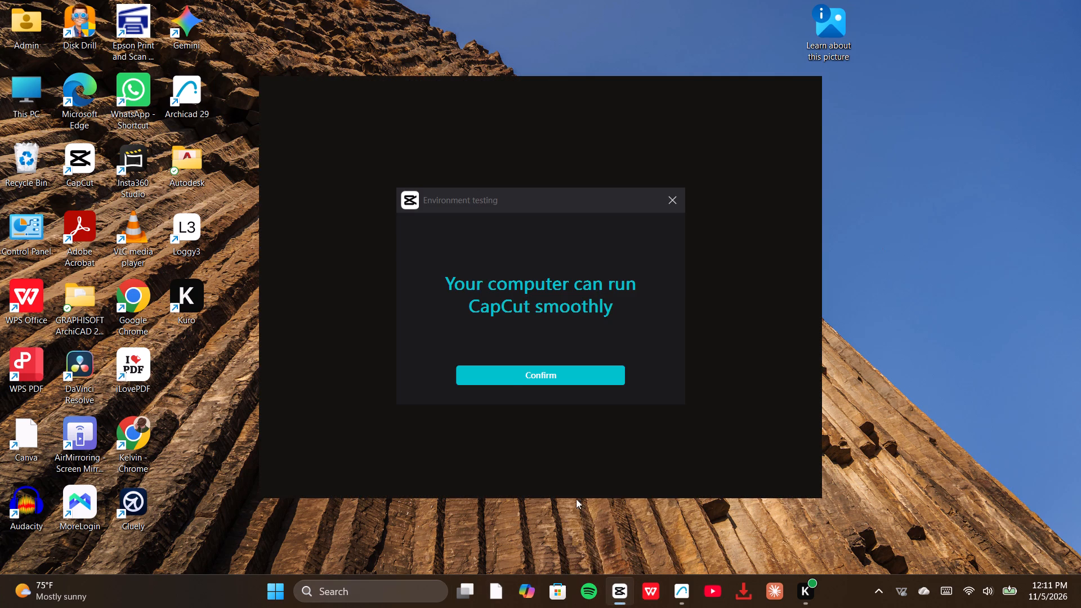
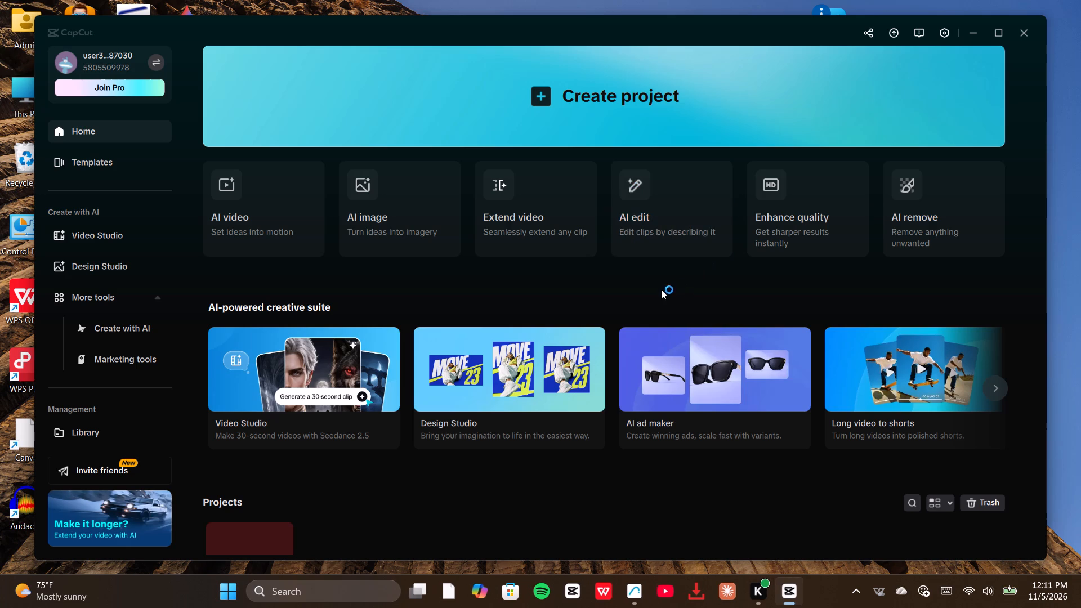
Open the existing MUTARA EDIT project from the Projects section of the home page.
scroll(385, 467, "down", 3)
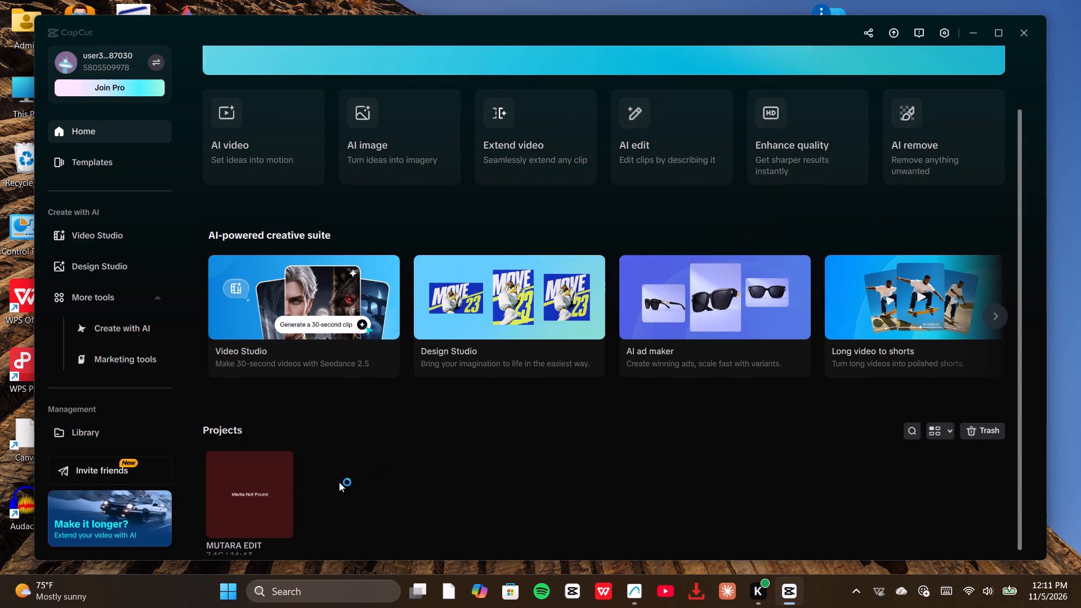
left_click(233, 506)
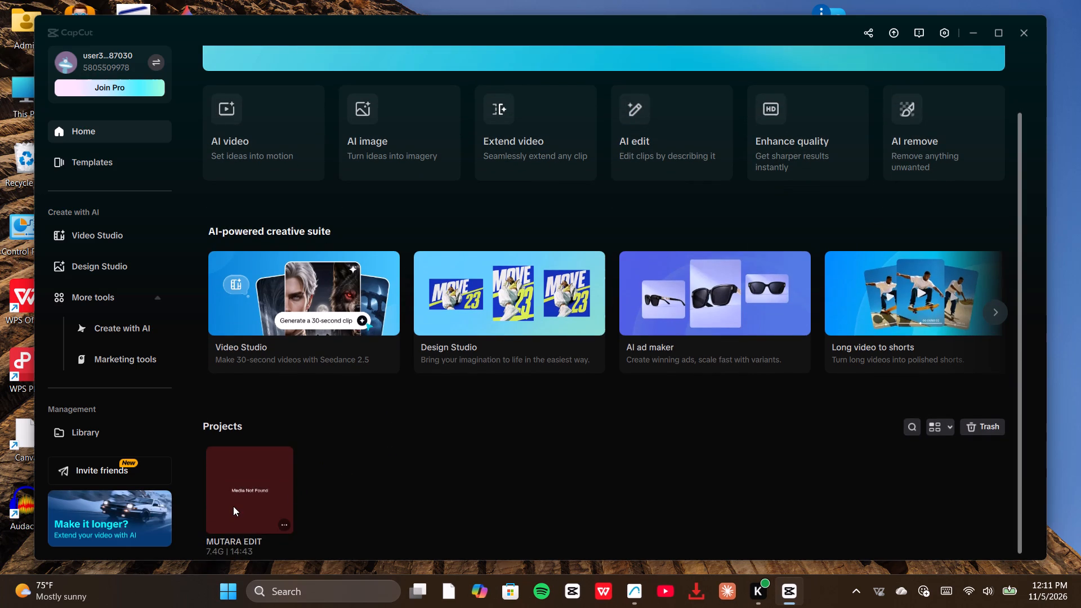
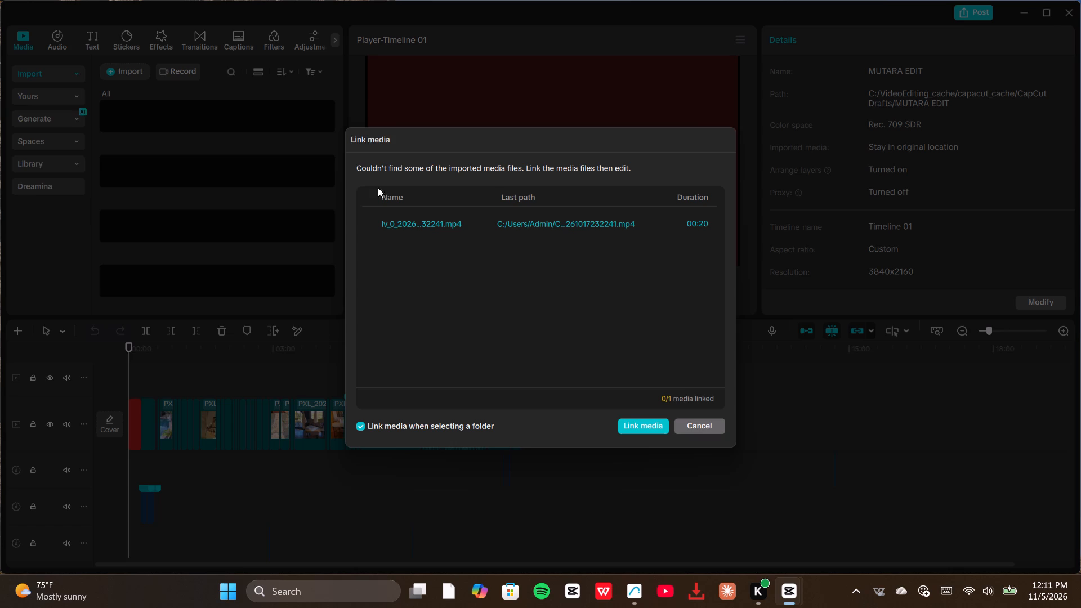
Dismiss the Link media dialog without relinking the missing mp4 clip.
left_click(702, 427)
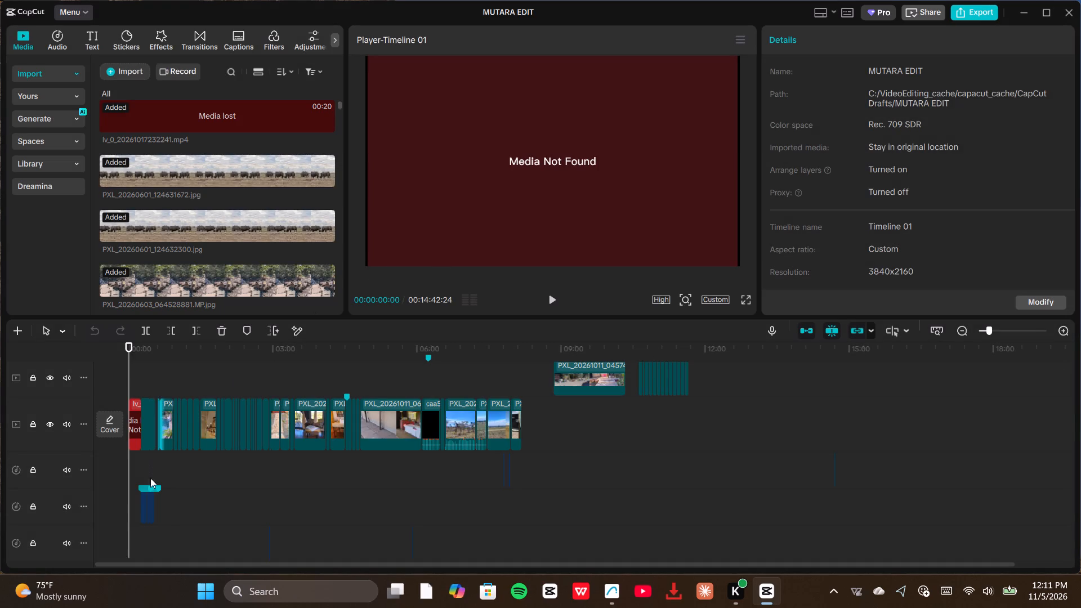
Play Timeline 01 from the beginning to review the edit, dismissing the CapCut Pro offer.
left_click(552, 302)
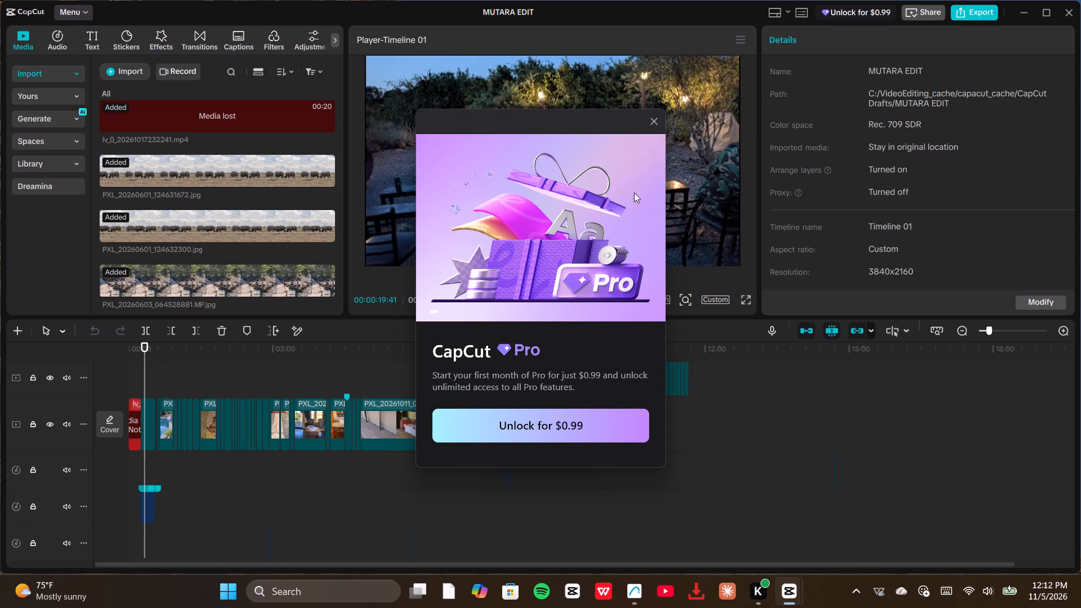
left_click(659, 119)
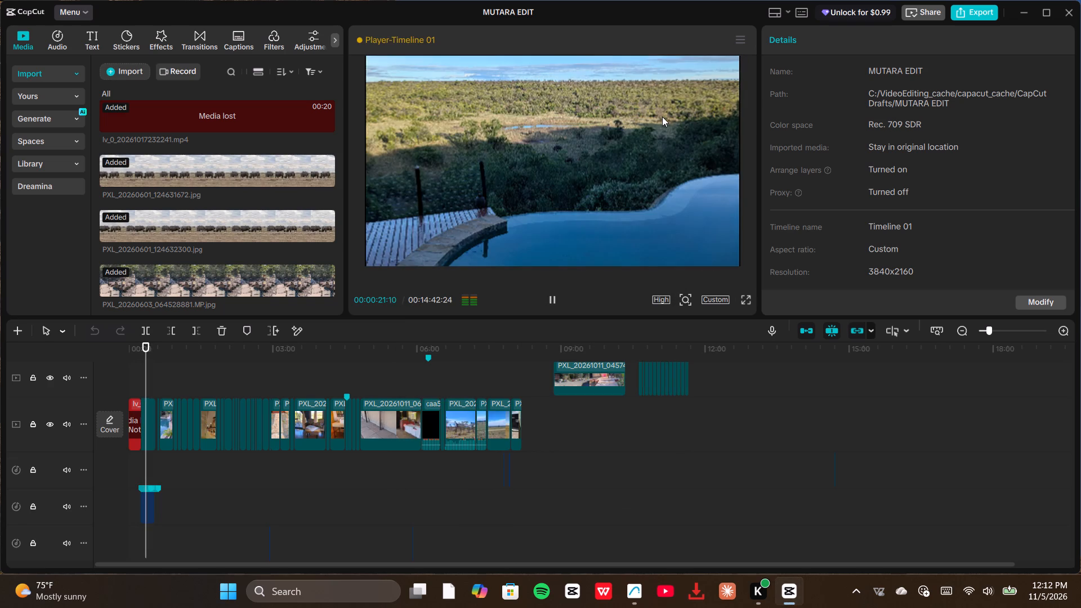
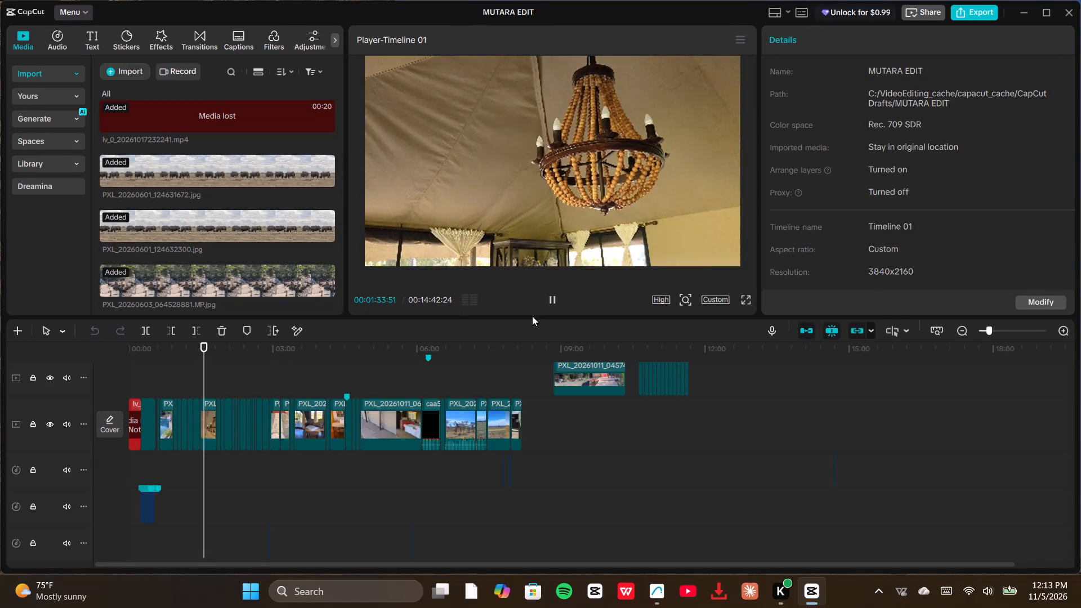
Pause the preview, jump back to about 00:00:23 on the timeline and play the edit from there.
left_click(566, 326)
left_click(552, 296)
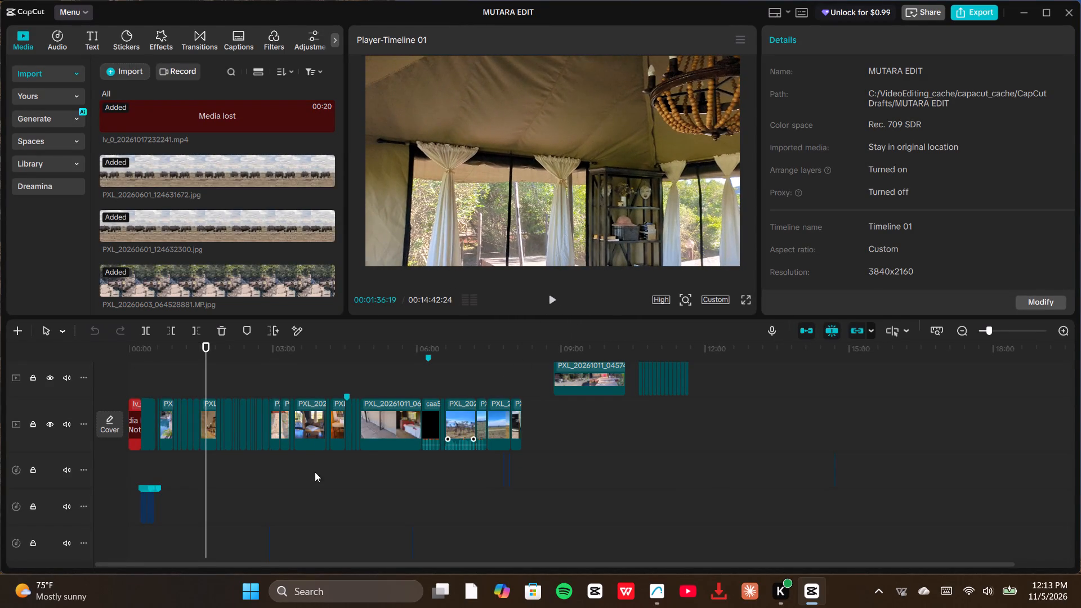
left_click(145, 382)
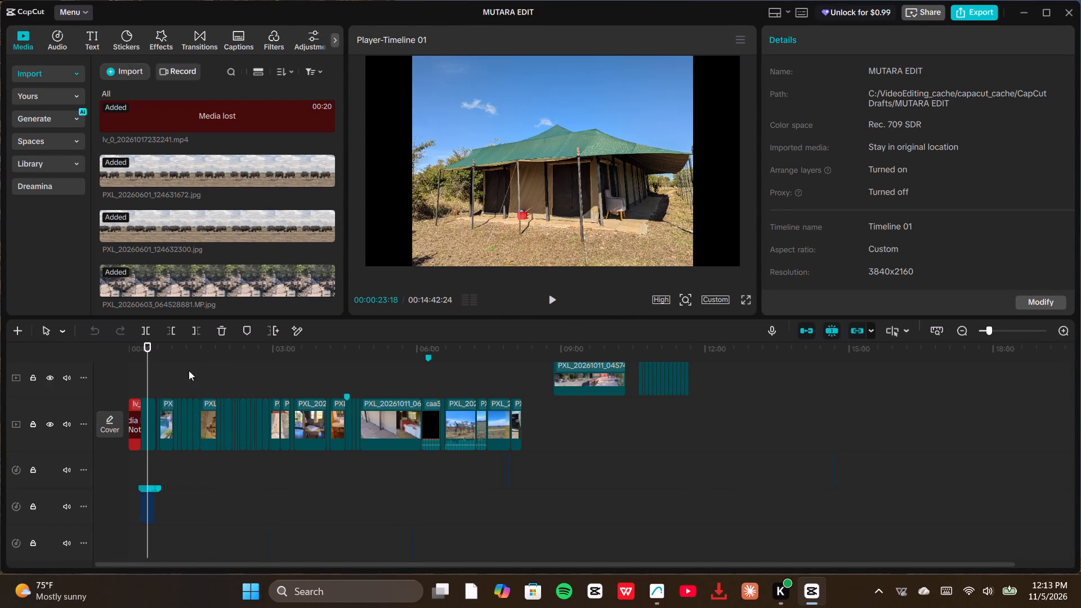
left_click(555, 293)
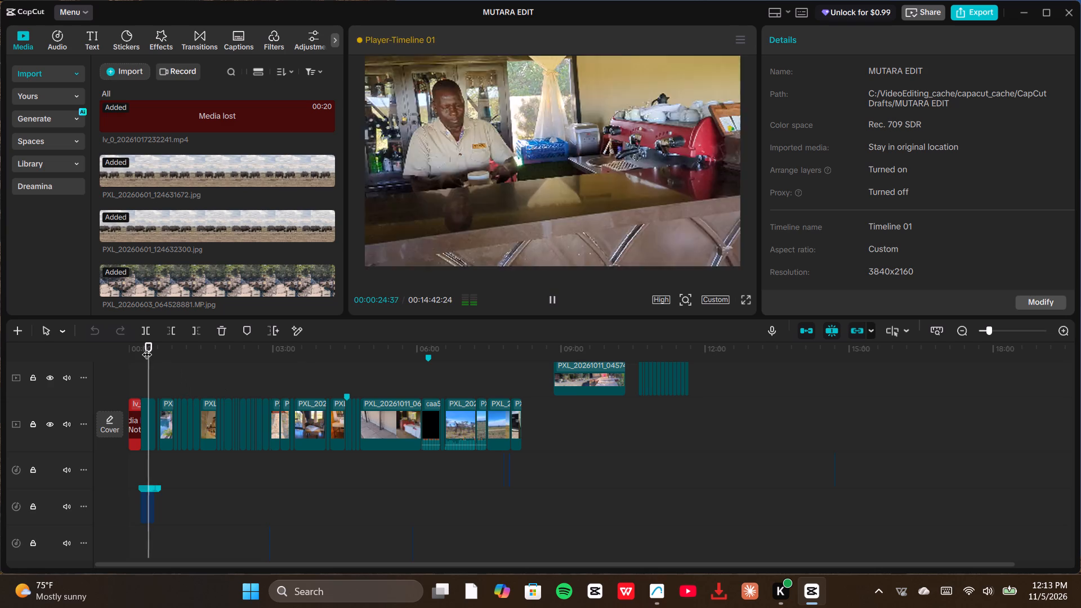
Open Voiceover with the playhead at the timeline start, enabling Mute project and Echo reduction and setting the volume to 200.
left_click_drag(149, 346, 106, 341)
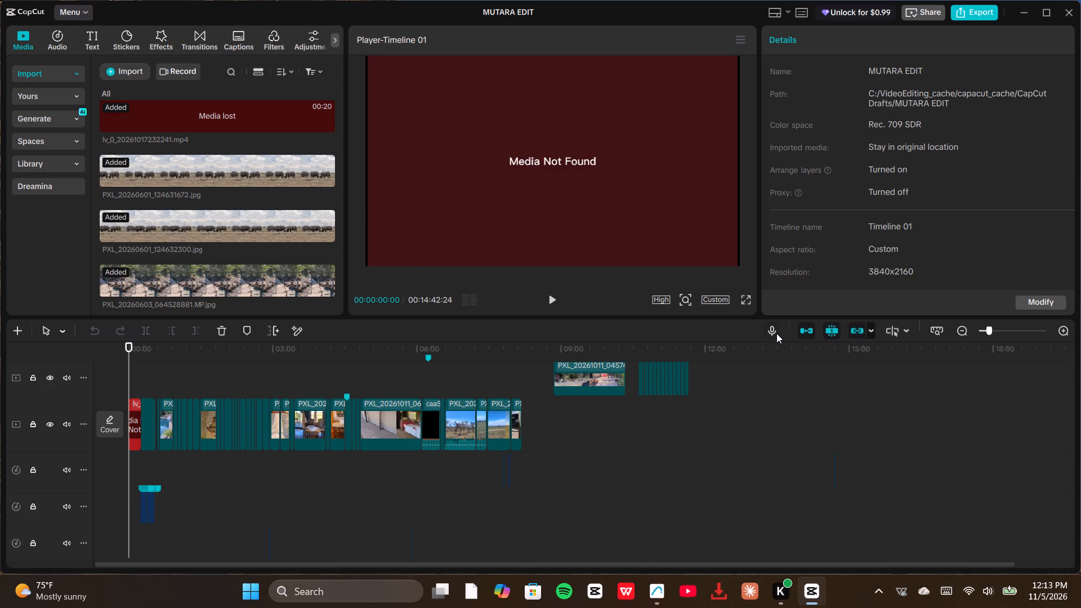
left_click(773, 333)
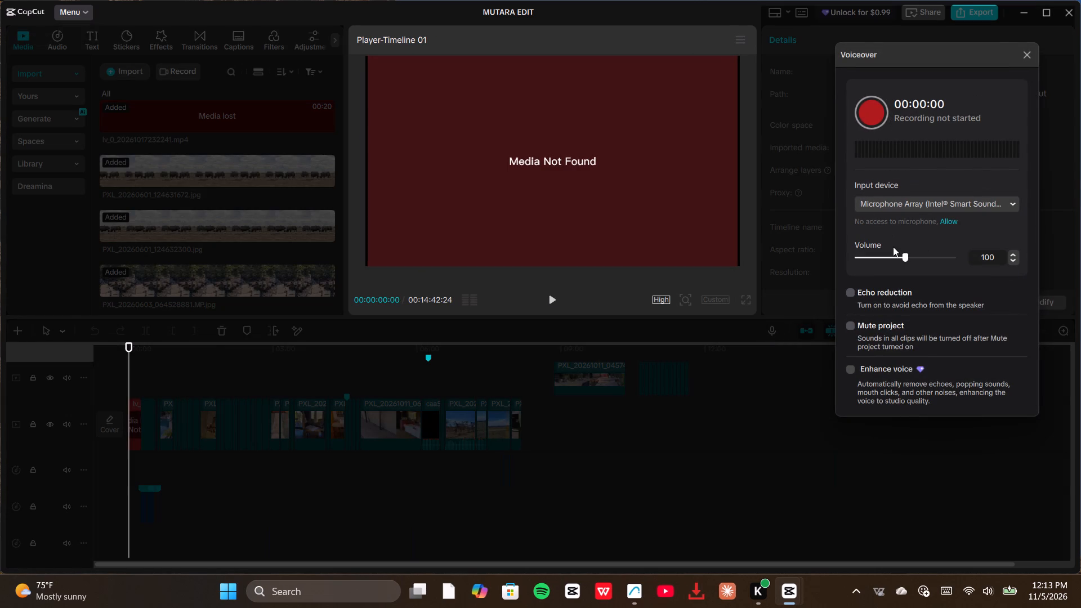
left_click(856, 325)
left_click(855, 294)
left_click(942, 257)
left_click_drag(942, 257, 977, 248)
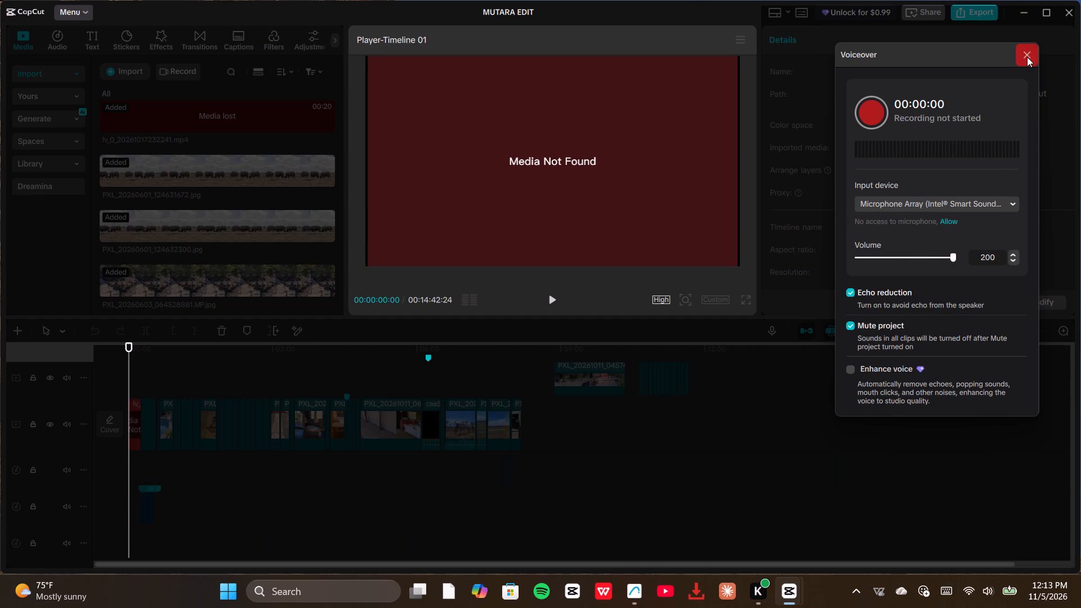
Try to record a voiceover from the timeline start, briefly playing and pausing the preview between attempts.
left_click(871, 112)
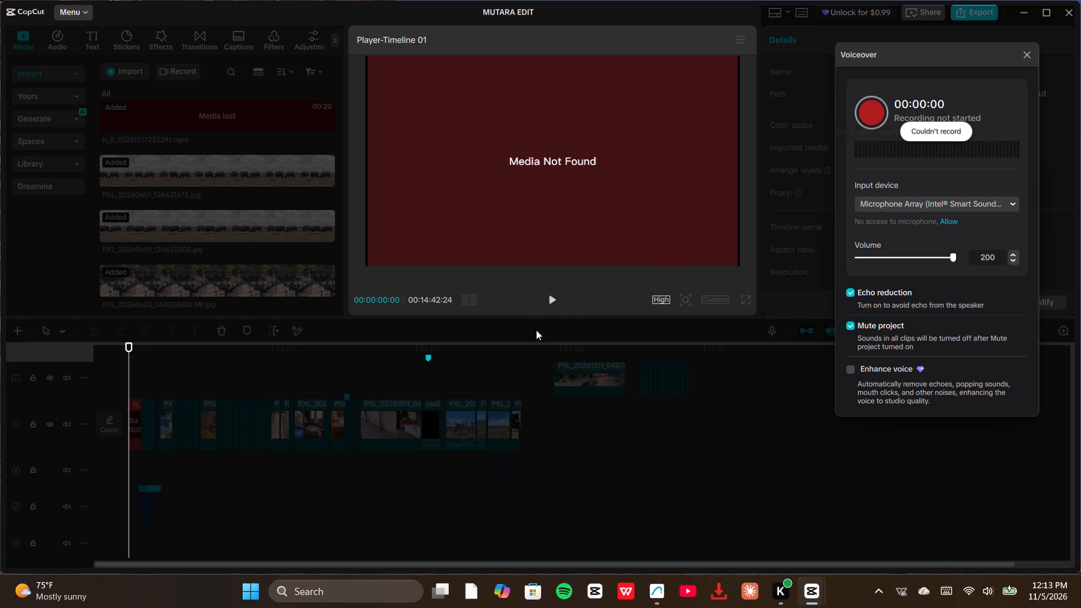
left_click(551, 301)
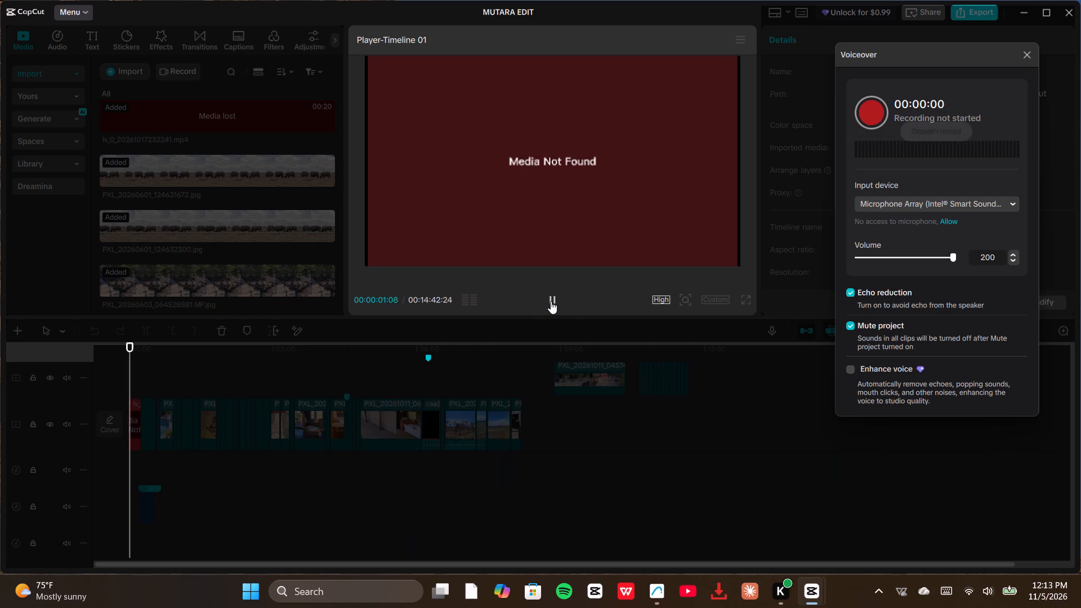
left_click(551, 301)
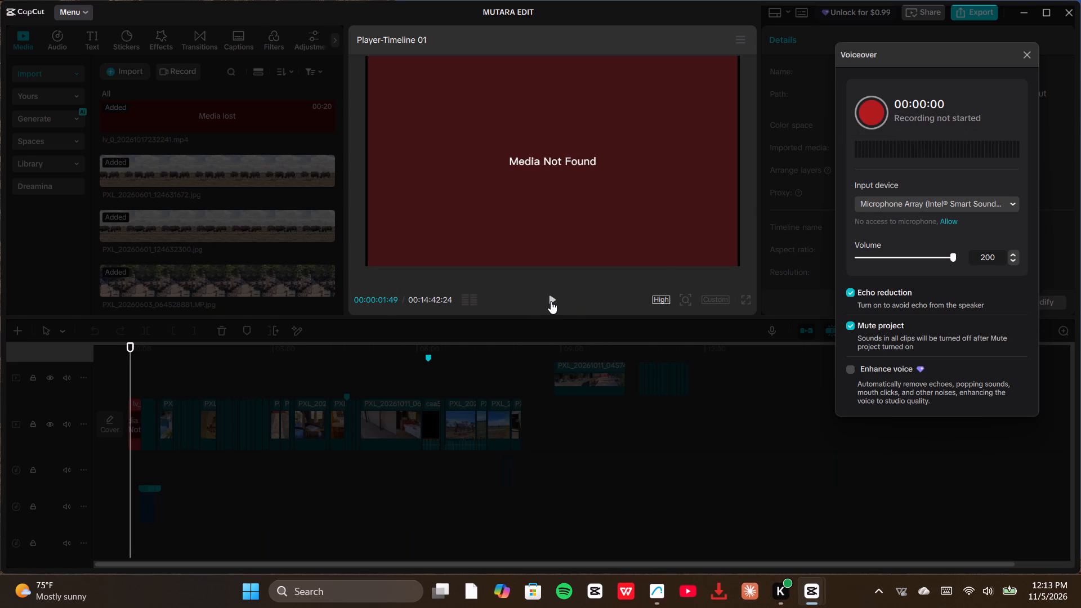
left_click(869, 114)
Turn off Echo reduction and move the playhead to the empty stretch at about 00:12:49.
left_click(854, 289)
left_click(584, 439)
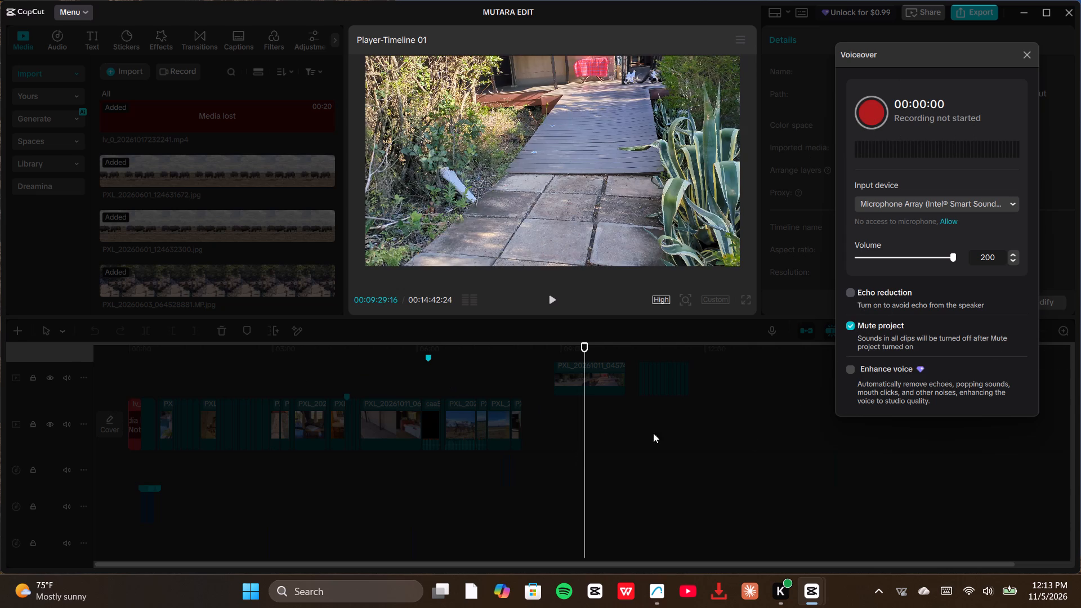
left_click(749, 431)
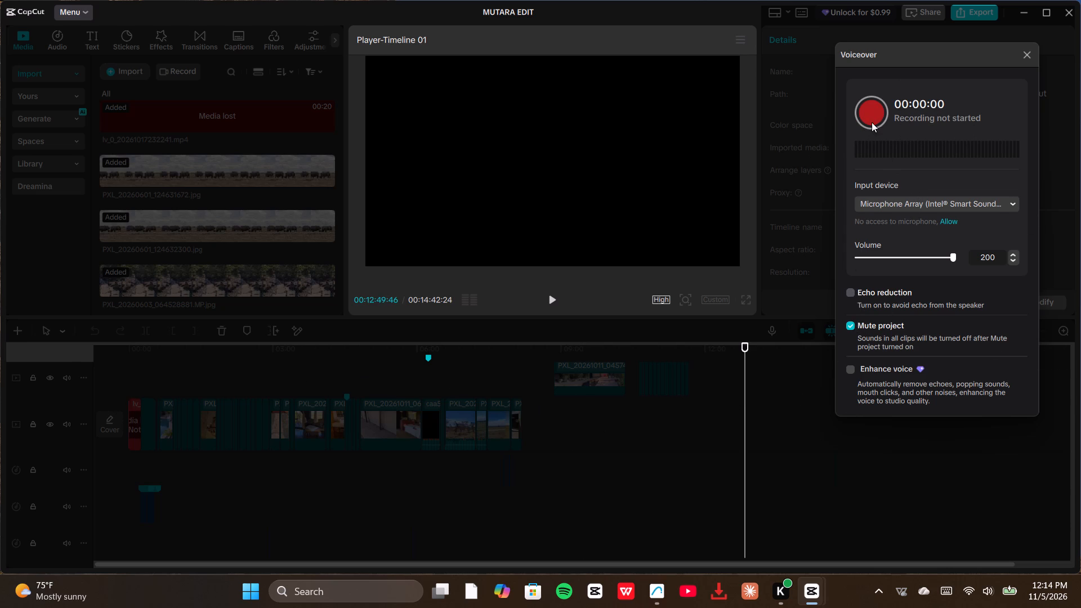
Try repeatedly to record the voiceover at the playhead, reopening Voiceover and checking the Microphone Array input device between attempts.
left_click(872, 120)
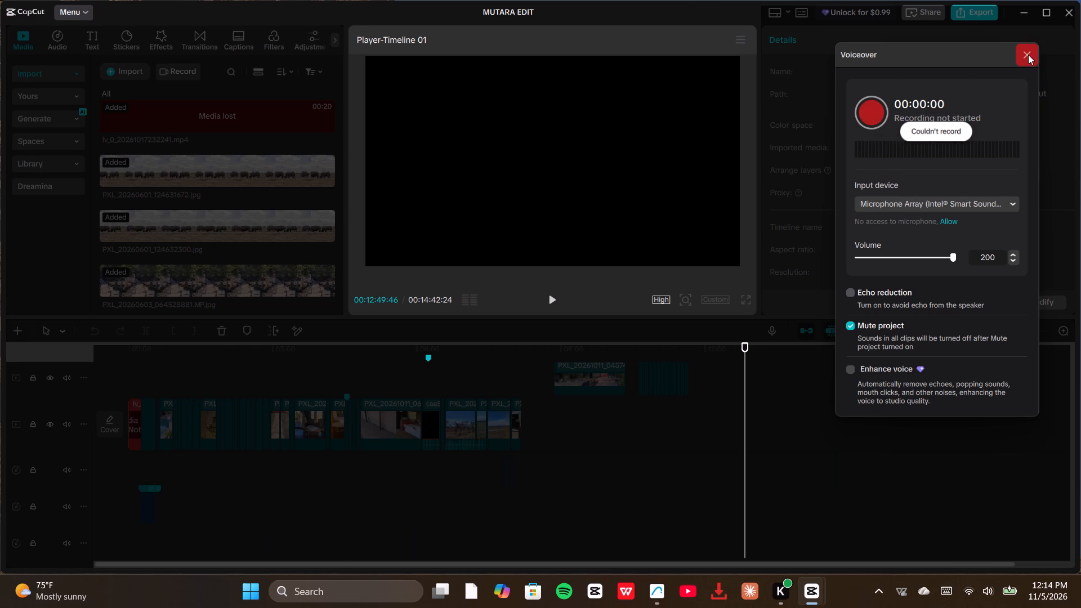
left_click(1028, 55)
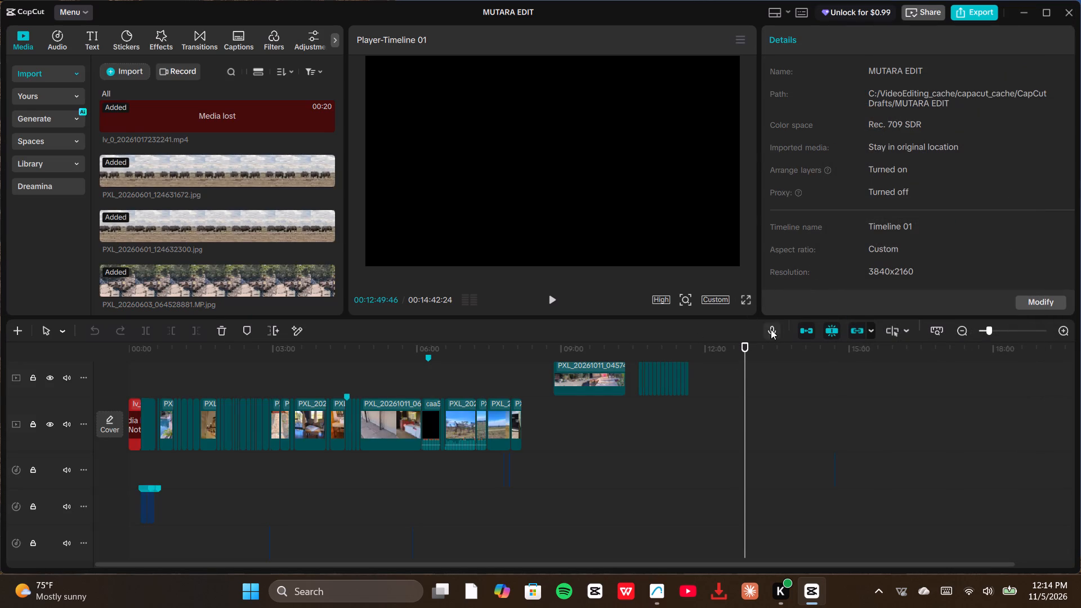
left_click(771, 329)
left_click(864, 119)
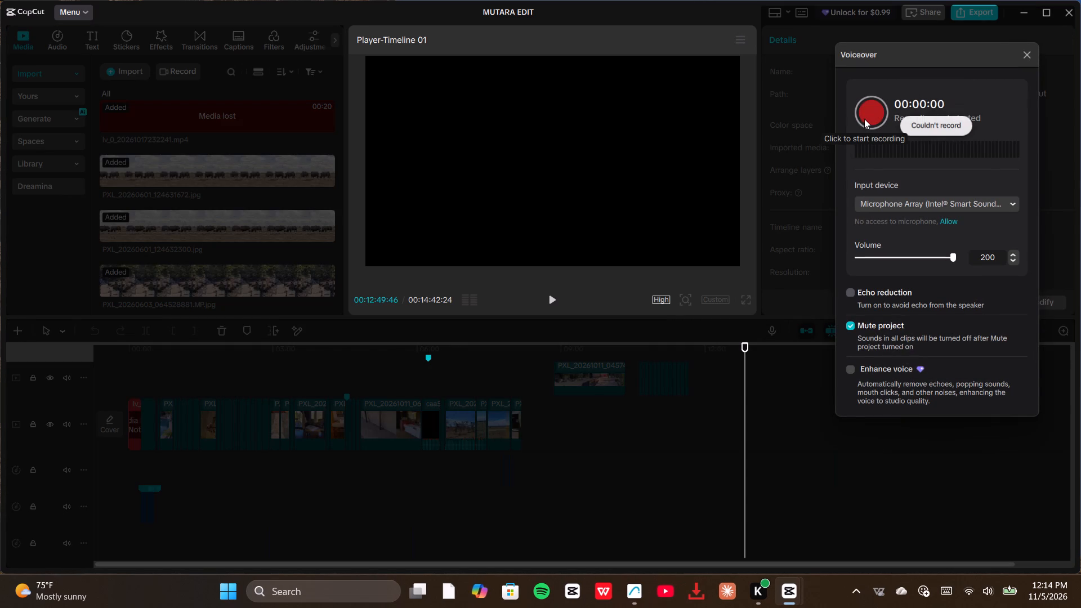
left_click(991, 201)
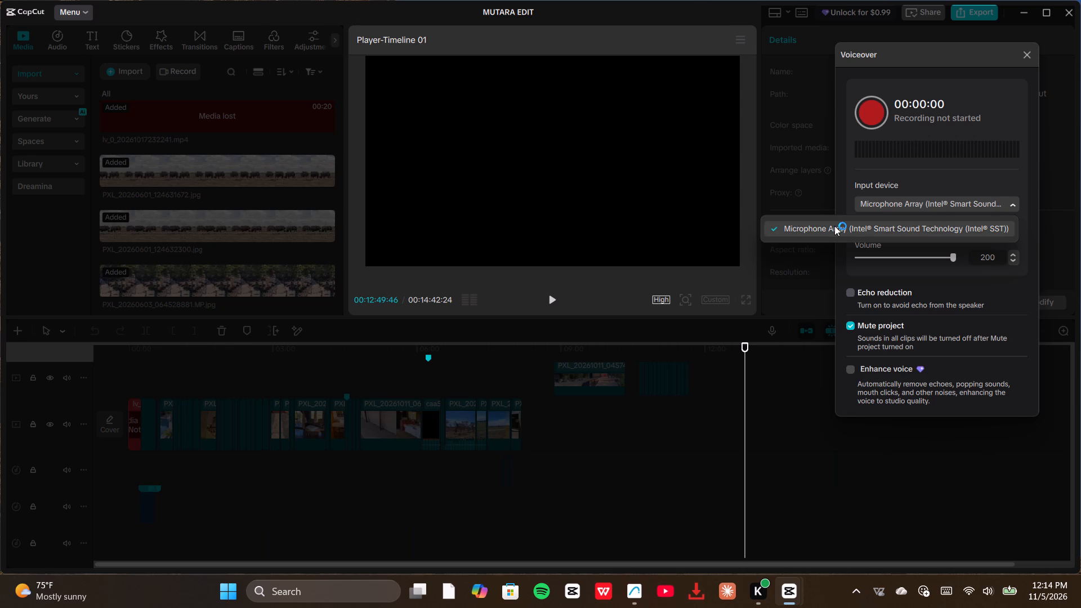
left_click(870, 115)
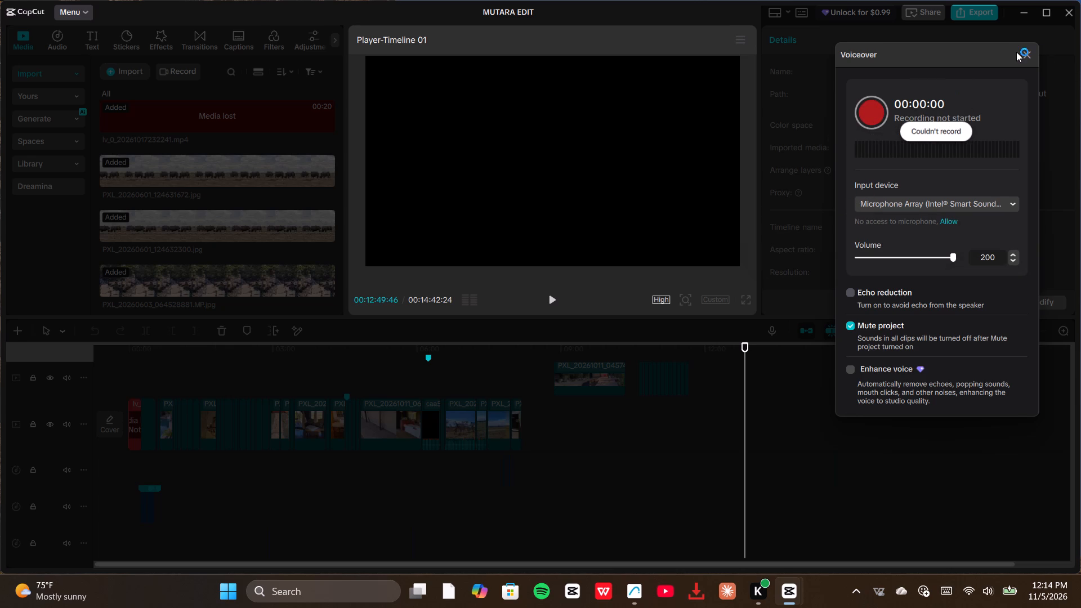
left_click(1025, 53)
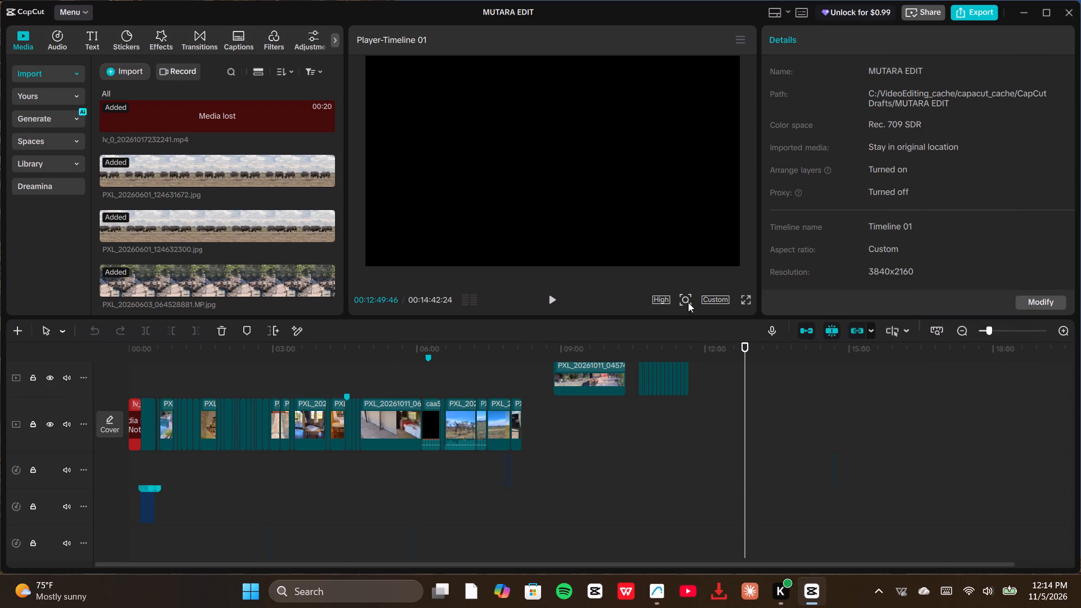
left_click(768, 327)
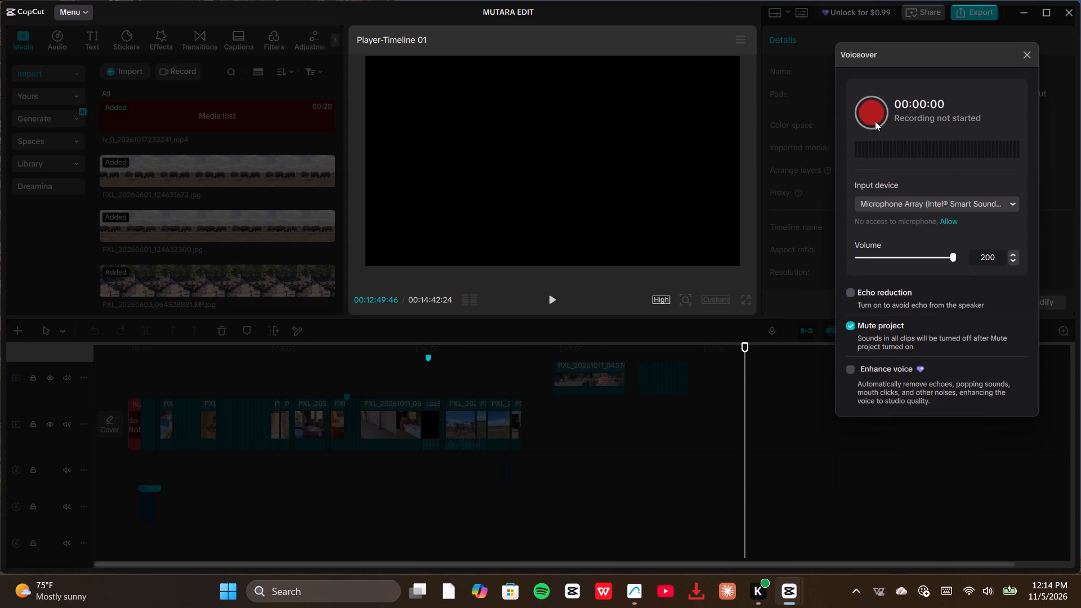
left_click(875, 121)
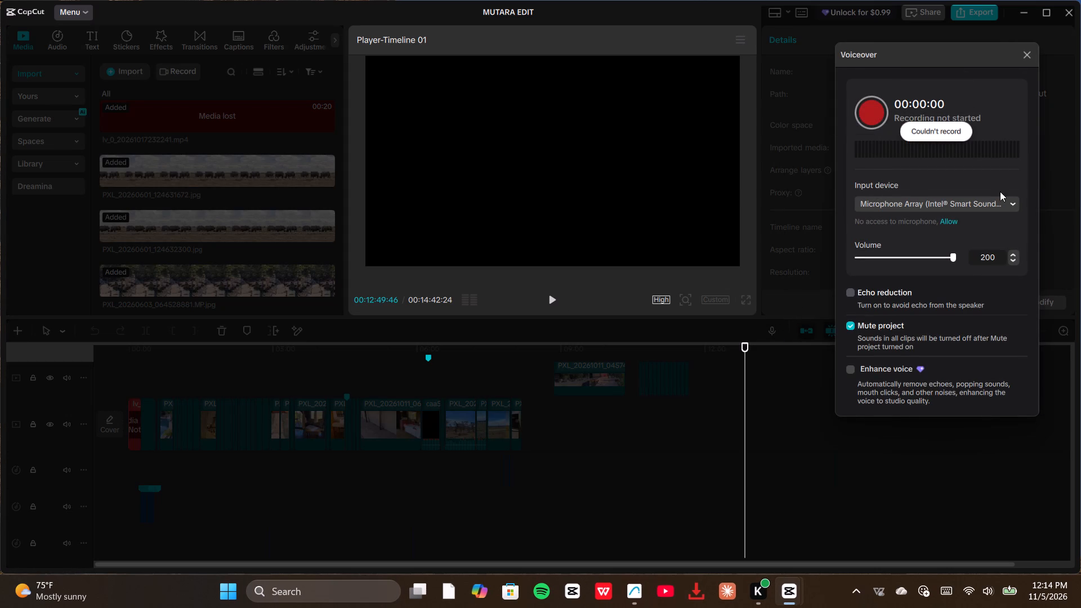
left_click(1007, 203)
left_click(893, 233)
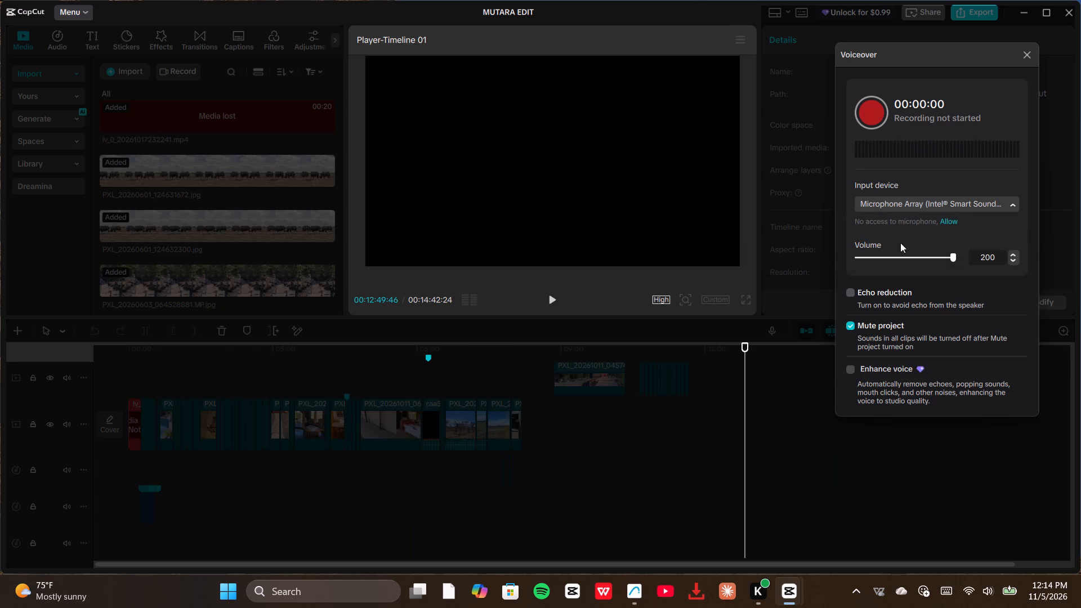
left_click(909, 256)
Open the Windows microphone privacy settings from Voiceover's Allow link and turn on Microphone access.
left_click(948, 221)
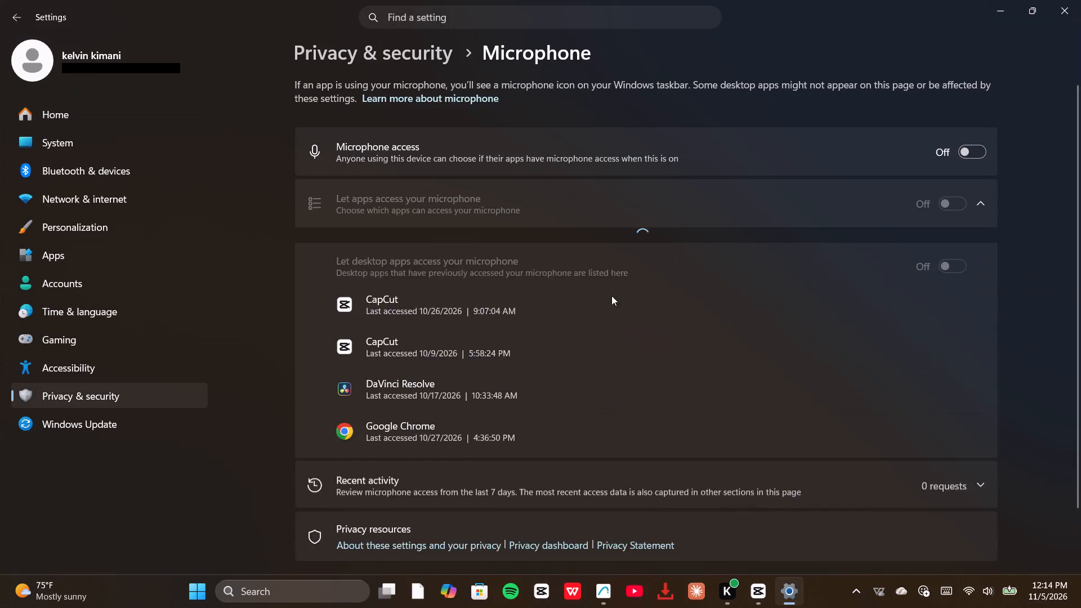
left_click(971, 151)
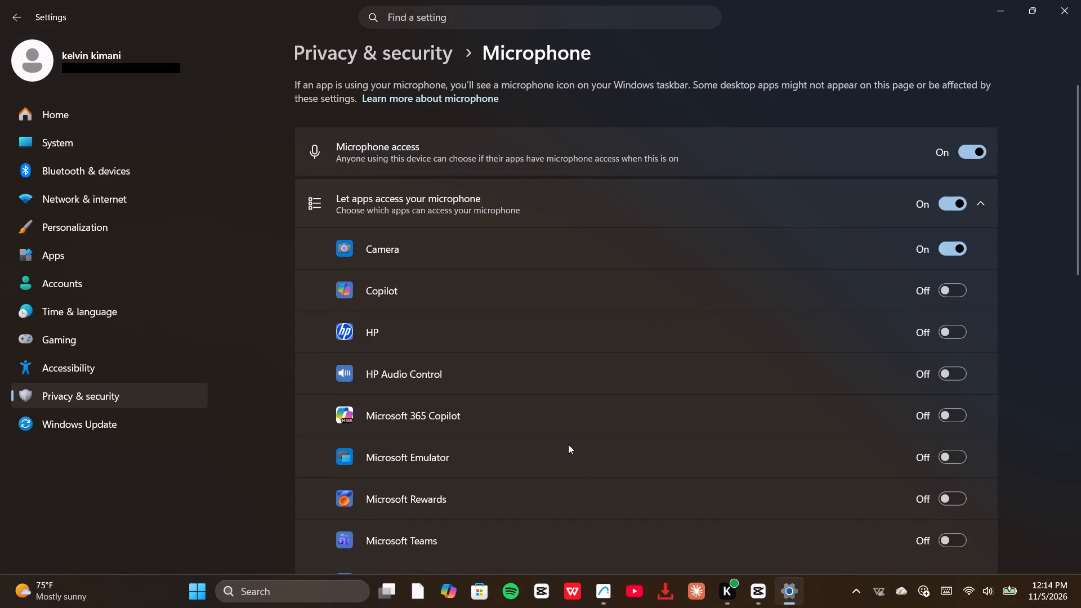
Review the microphone permissions for store apps and desktop apps, and return to CapCut.
scroll(572, 440, "down", 4)
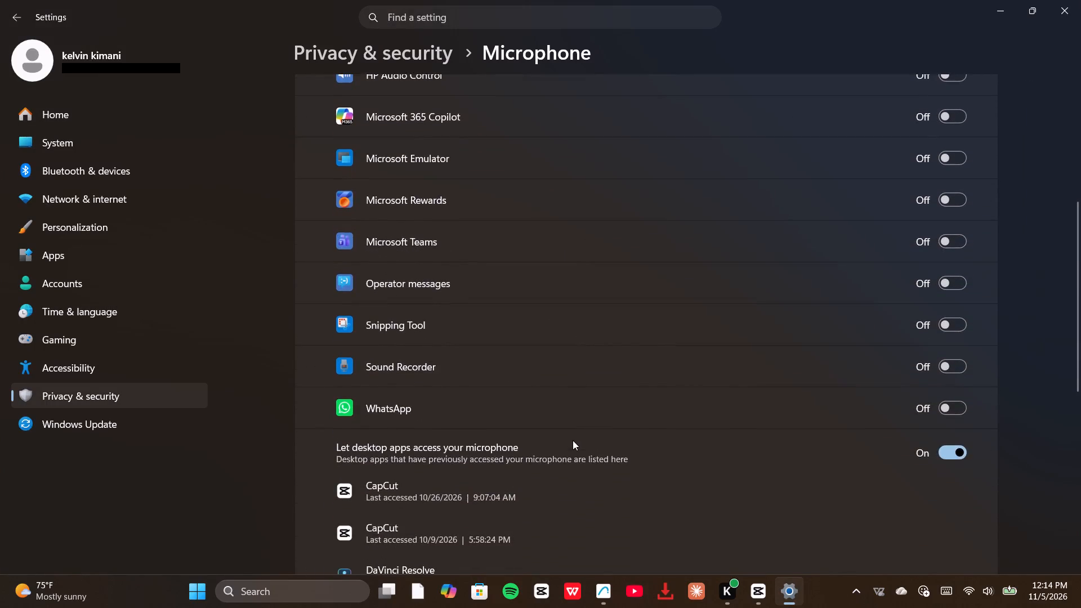
scroll(573, 440, "down", 5)
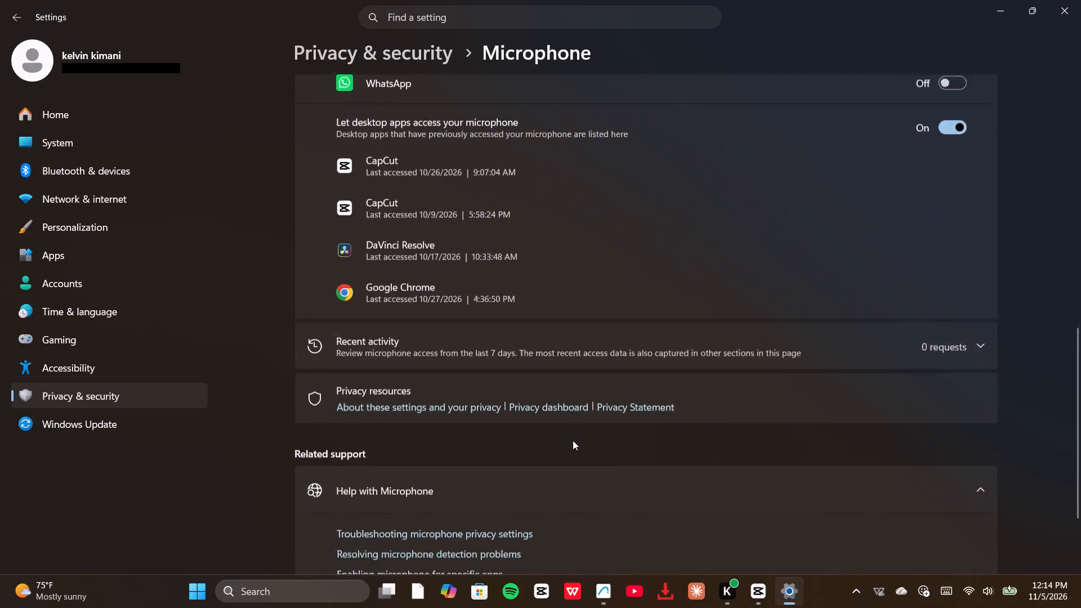
scroll(573, 440, "up", 8)
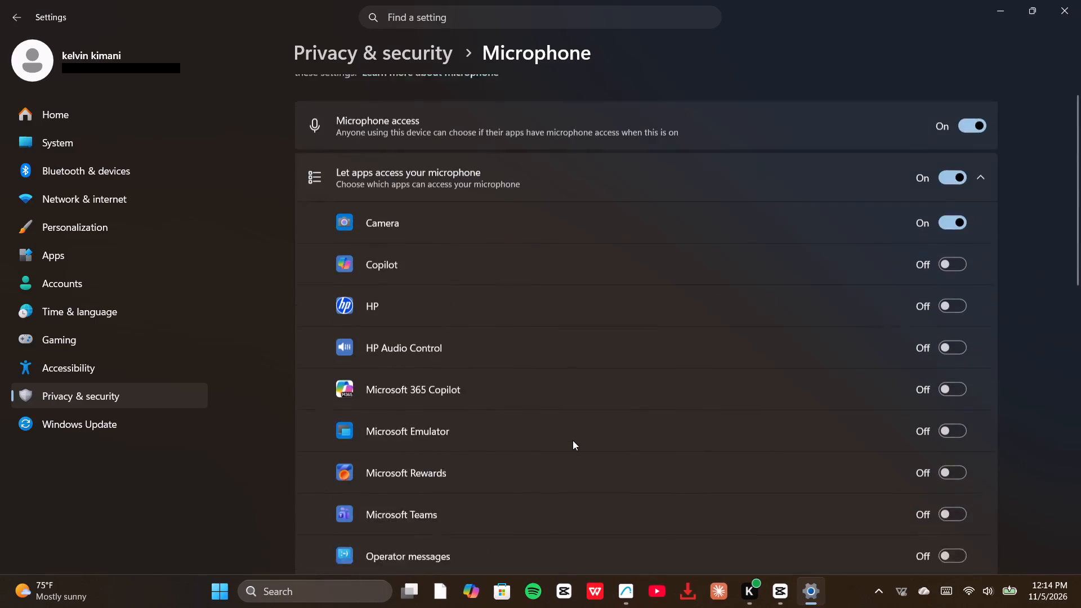
scroll(573, 440, "up", 2)
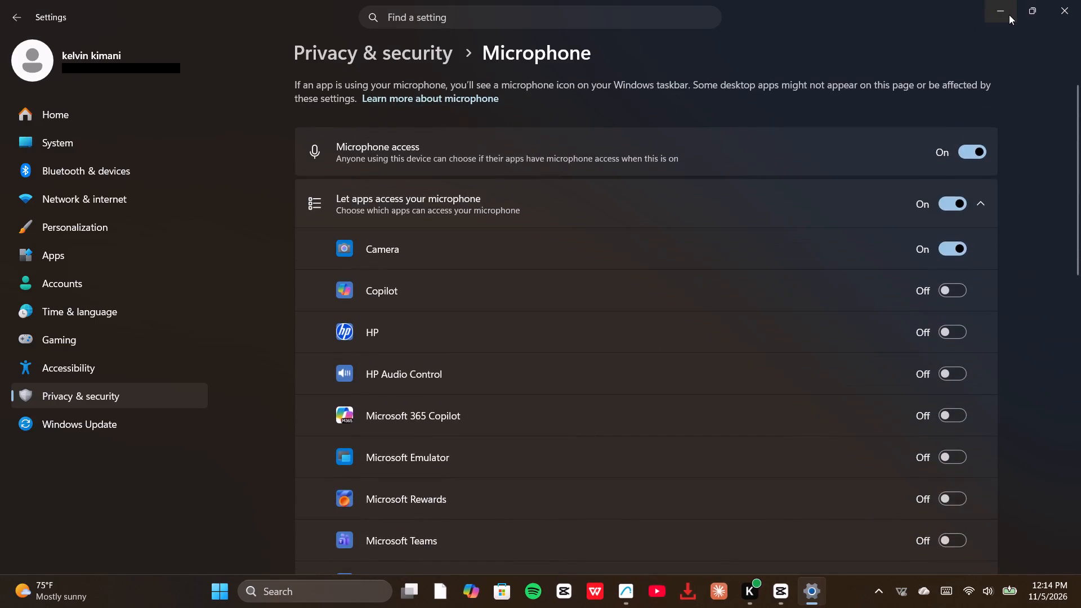
left_click(1004, 14)
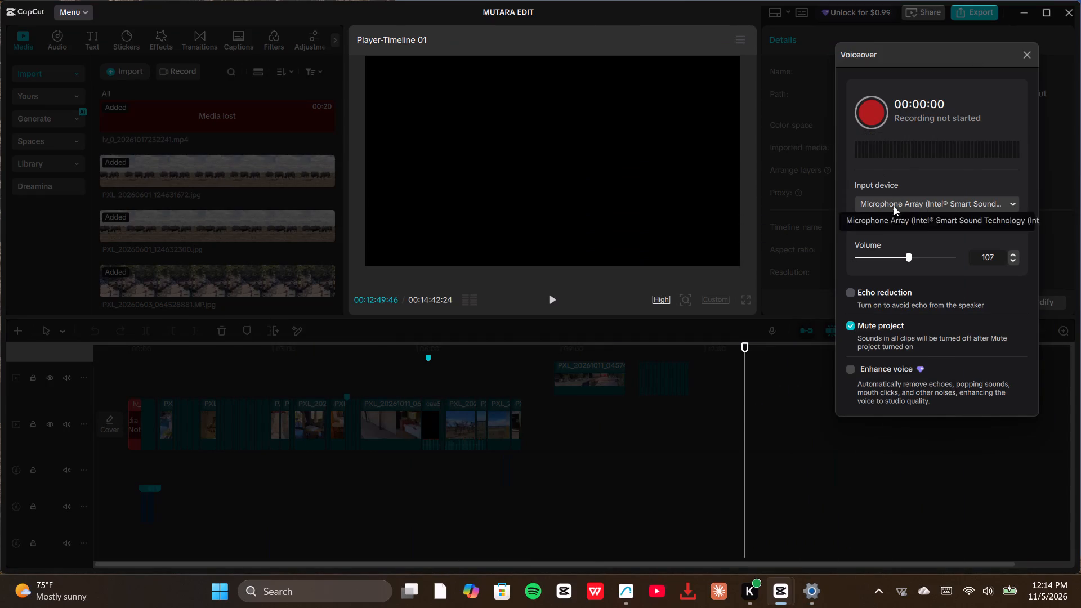
Set the voiceover volume to 200 and retest the microphone connection after another recording attempt.
left_click(955, 256)
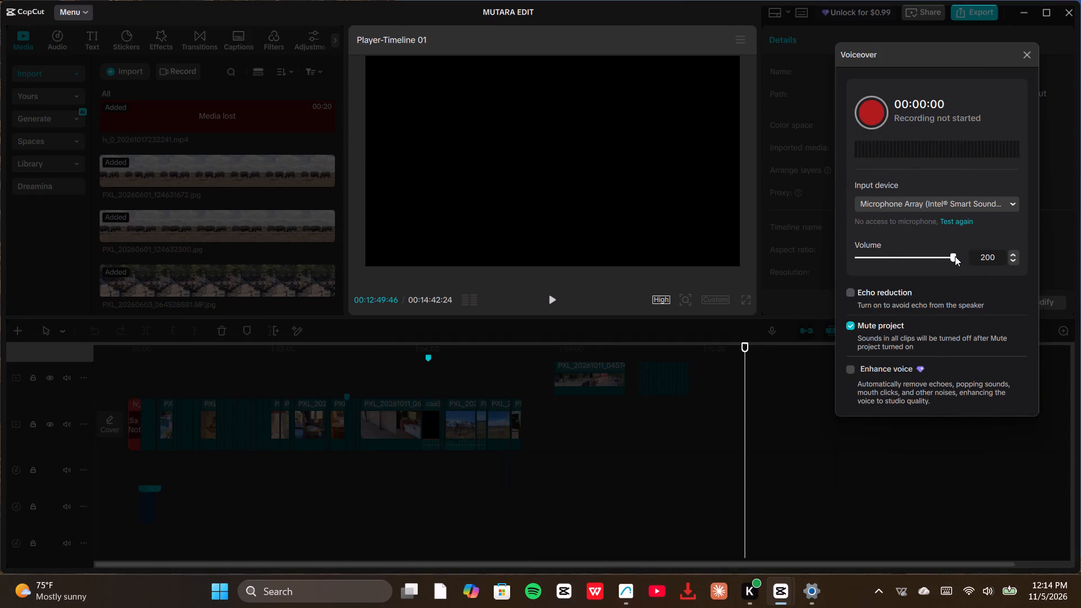
left_click(868, 113)
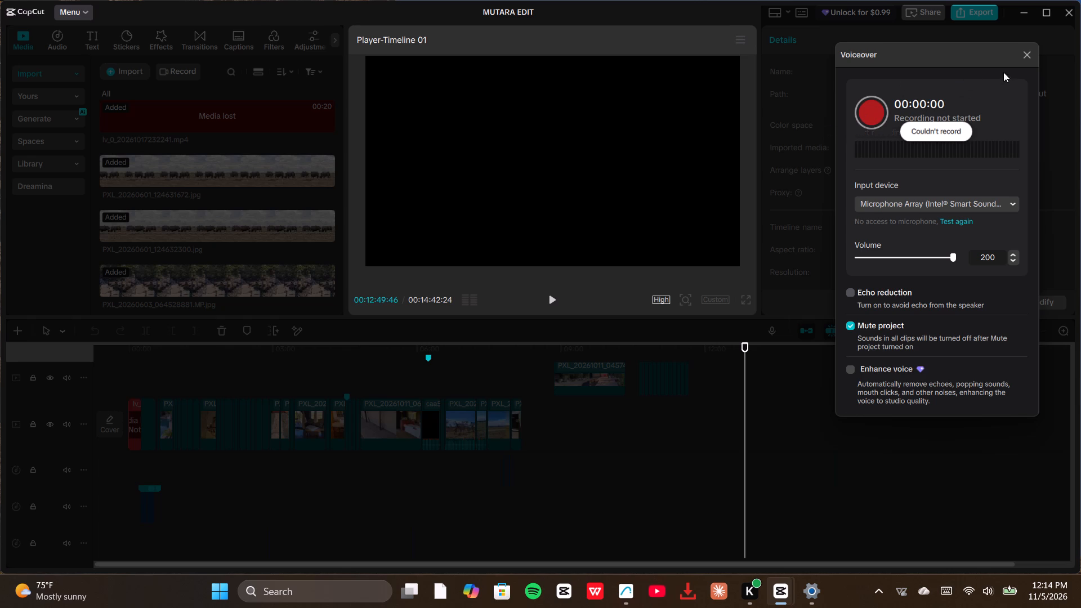
left_click(957, 220)
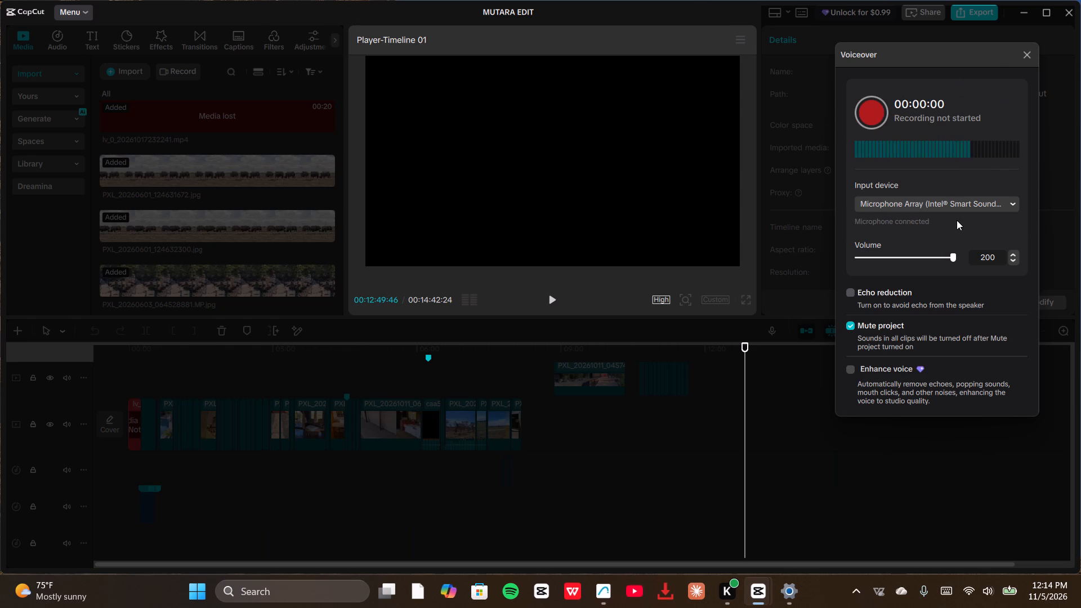
Record a voiceover of about 31 seconds from 00:12:49:46, stop the take, and close Voiceover.
left_click(877, 123)
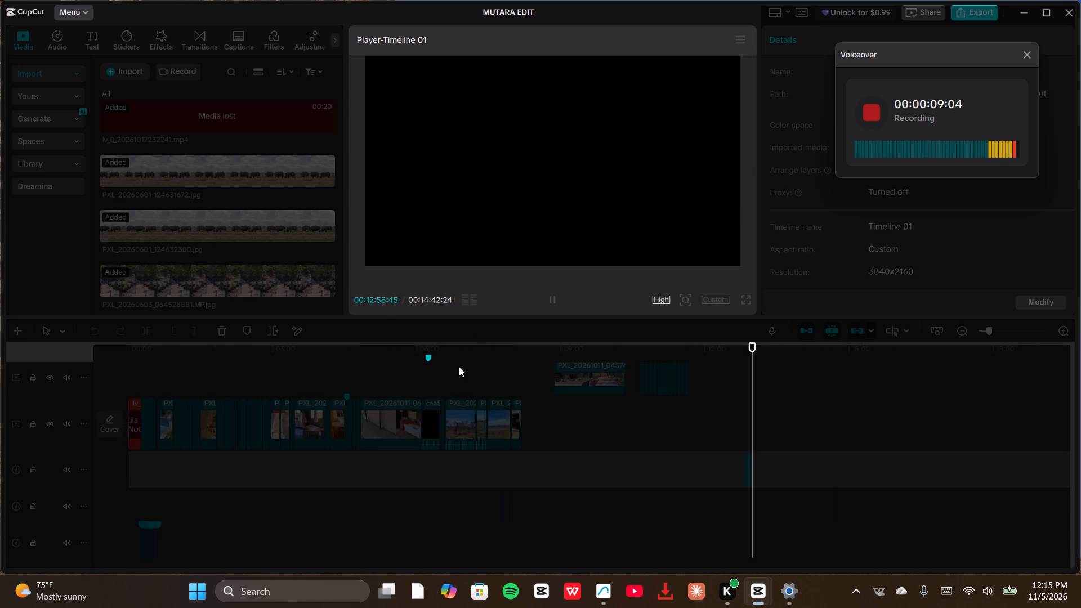
left_click_drag(753, 345, 693, 345)
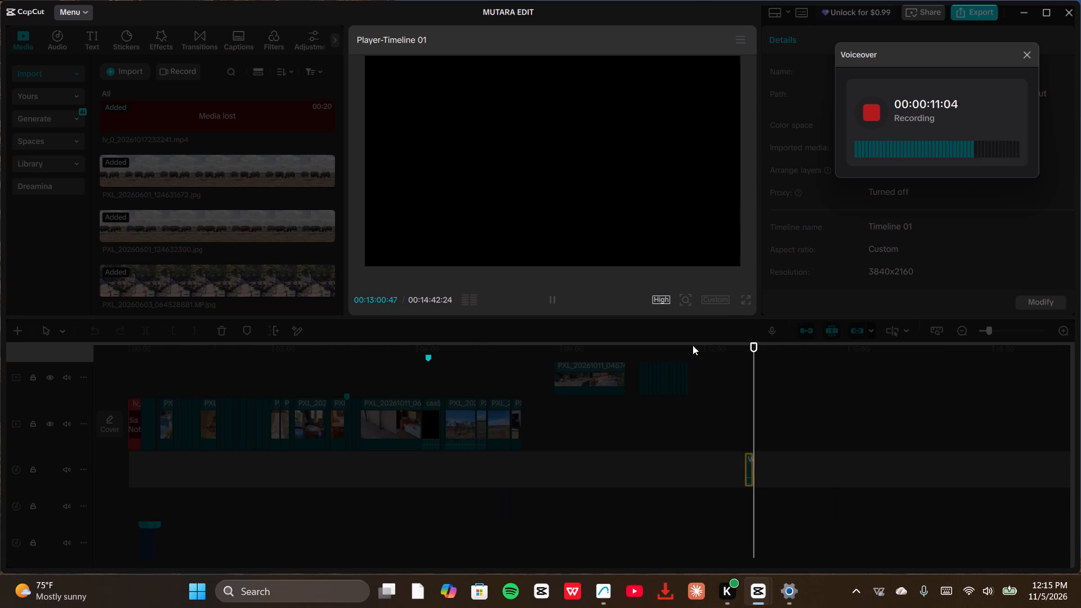
left_click_drag(693, 345, 652, 350)
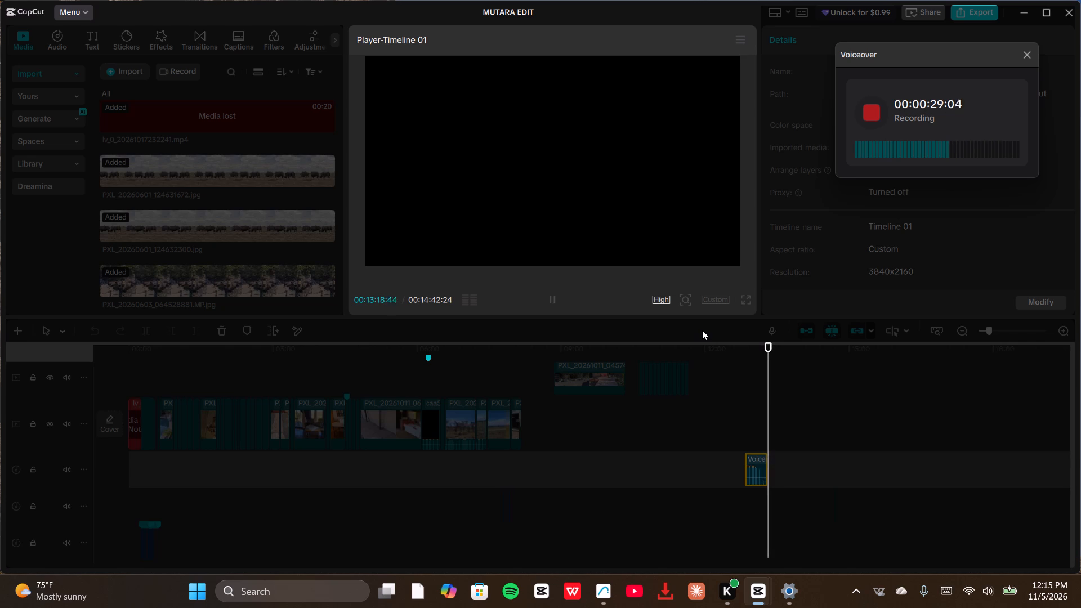
key("space")
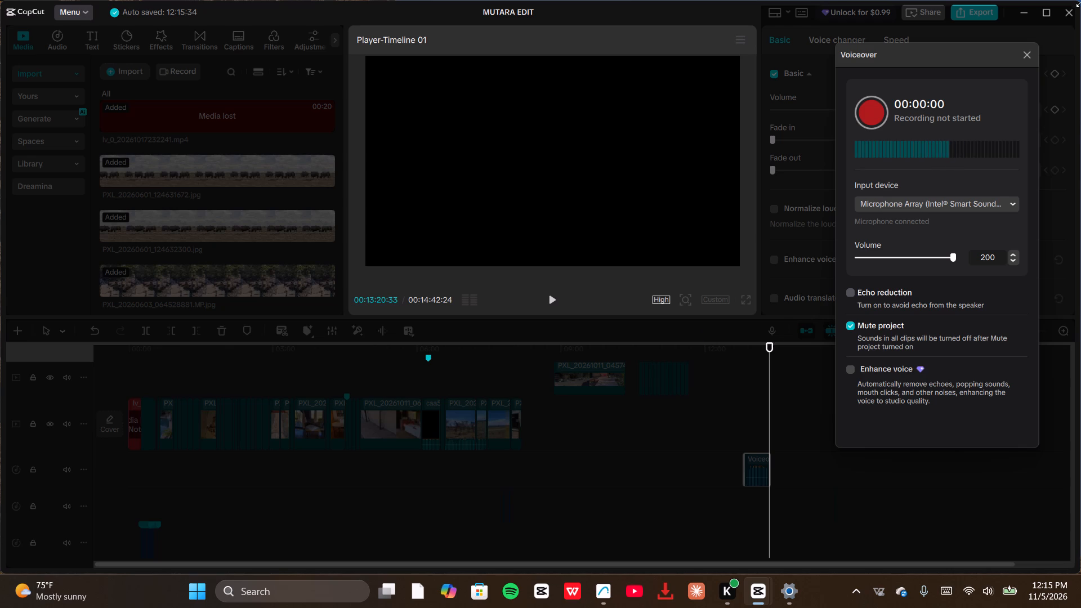
left_click(1031, 48)
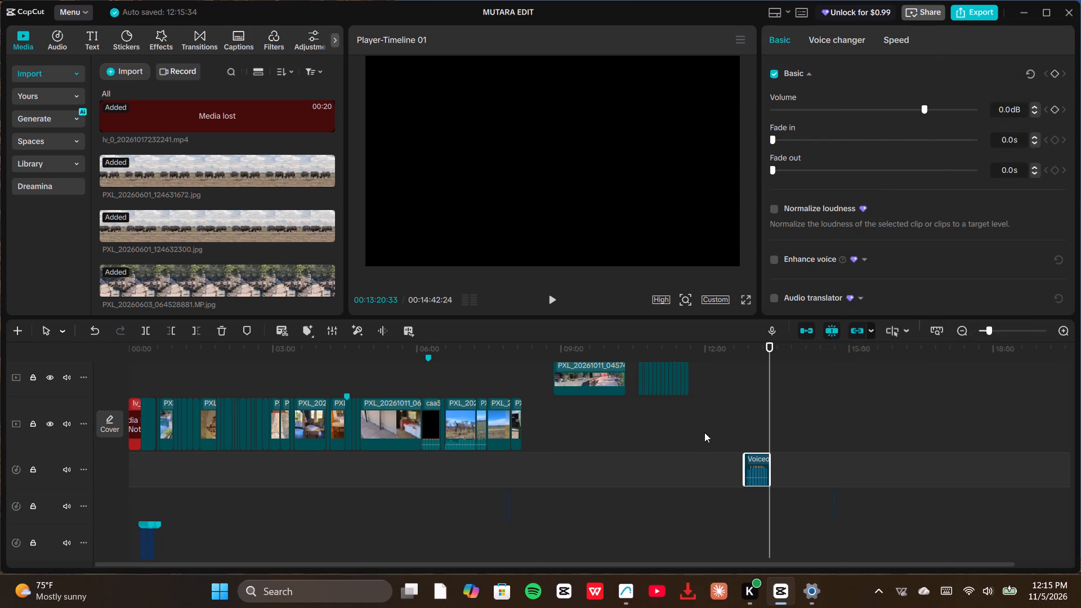
Play back the recorded voiceover clip from its start at 00:12:49:46.
left_click(727, 422)
left_click(747, 396)
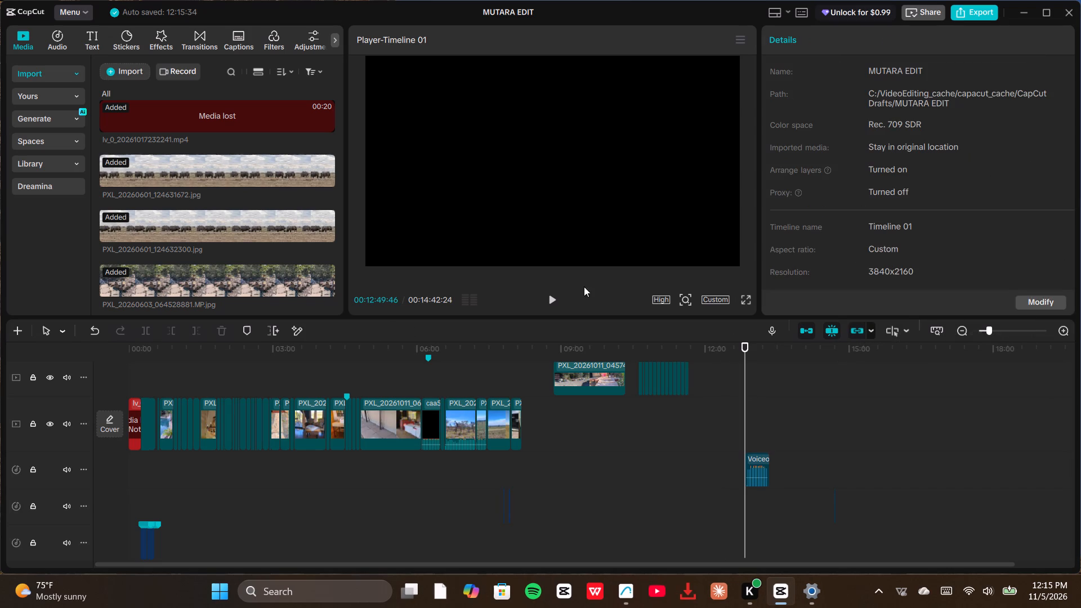
left_click(556, 297)
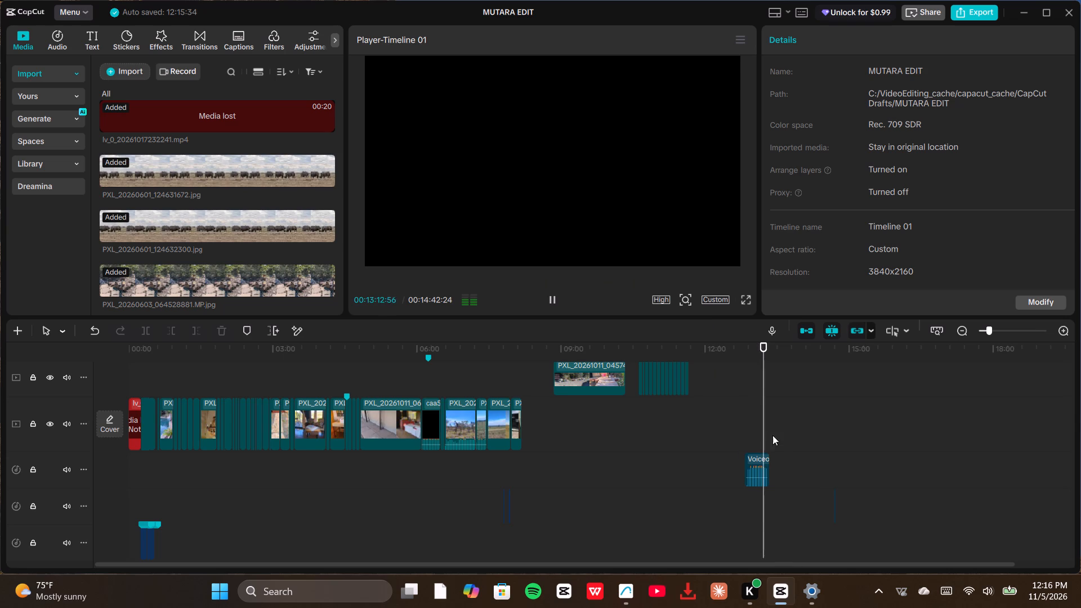
Reopen Voiceover and start another recording from the playhead near the end of the first voiceover clip.
left_click(773, 328)
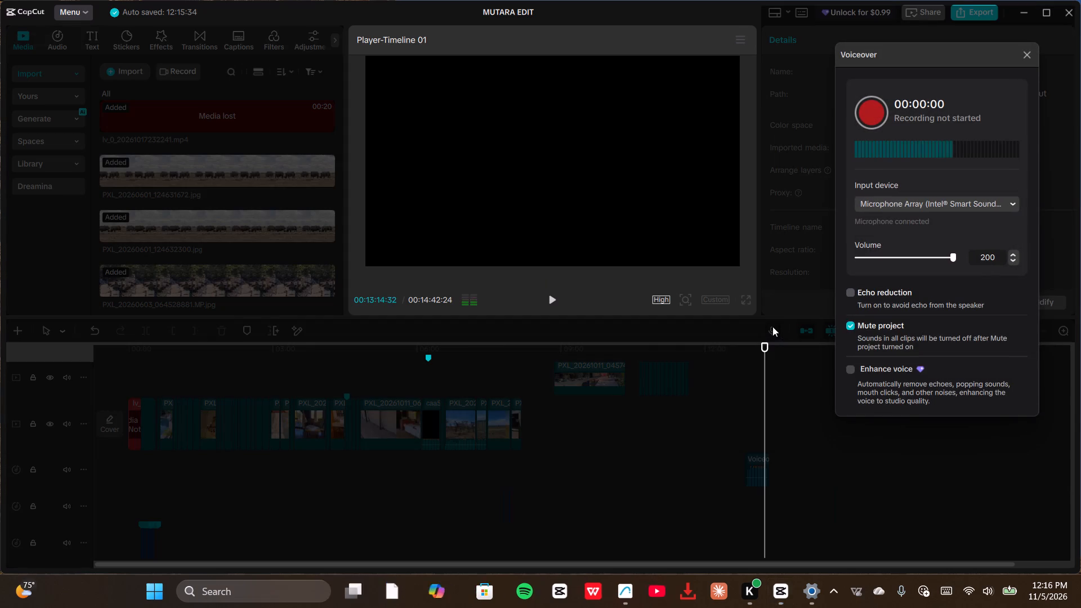
left_click(875, 117)
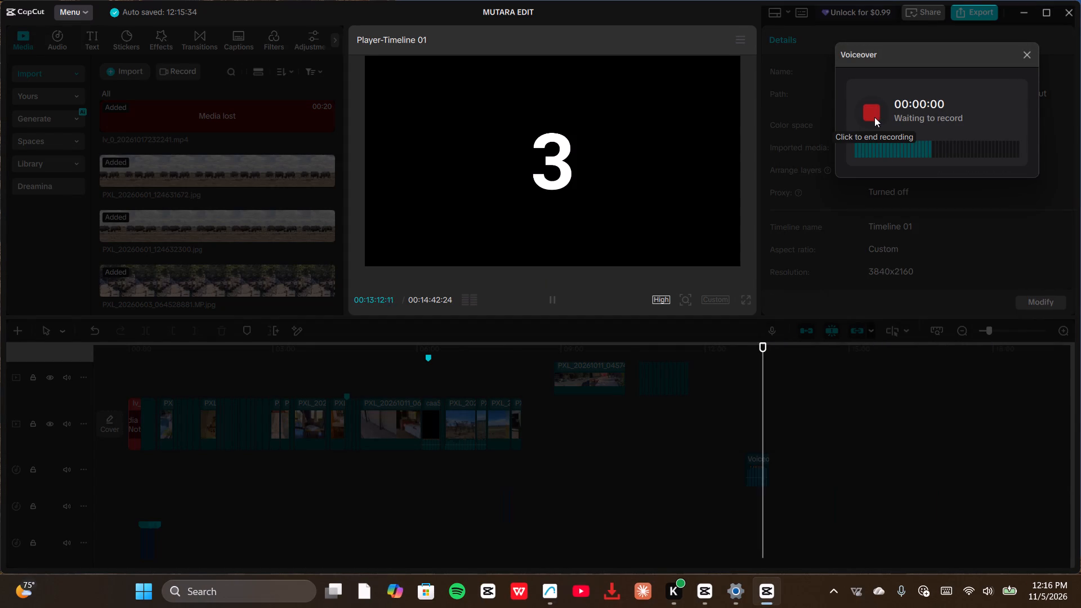
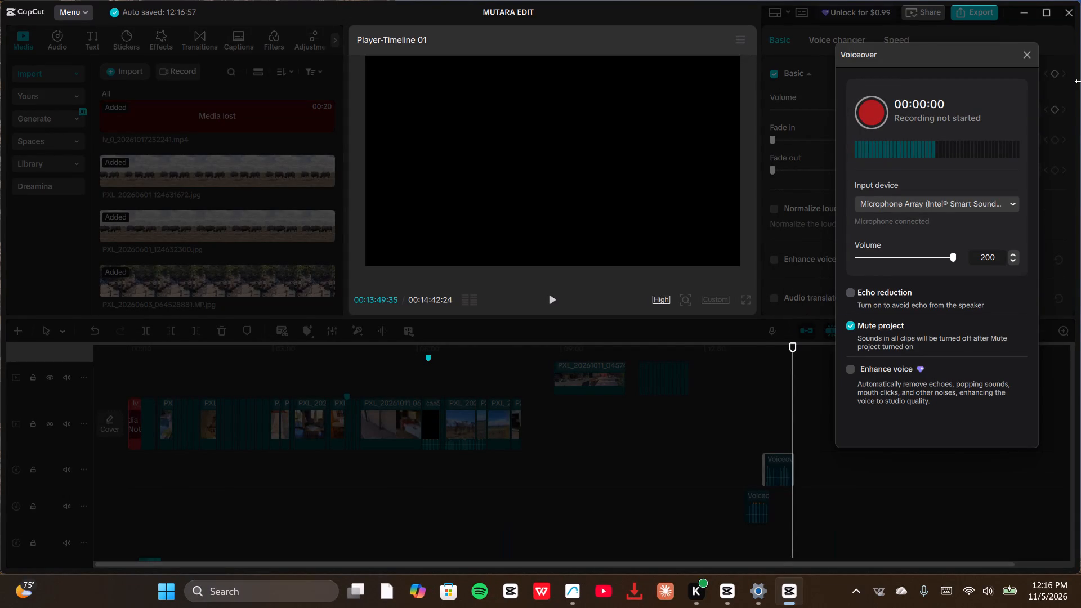
Close the Voiceover recorder.
left_click(1030, 50)
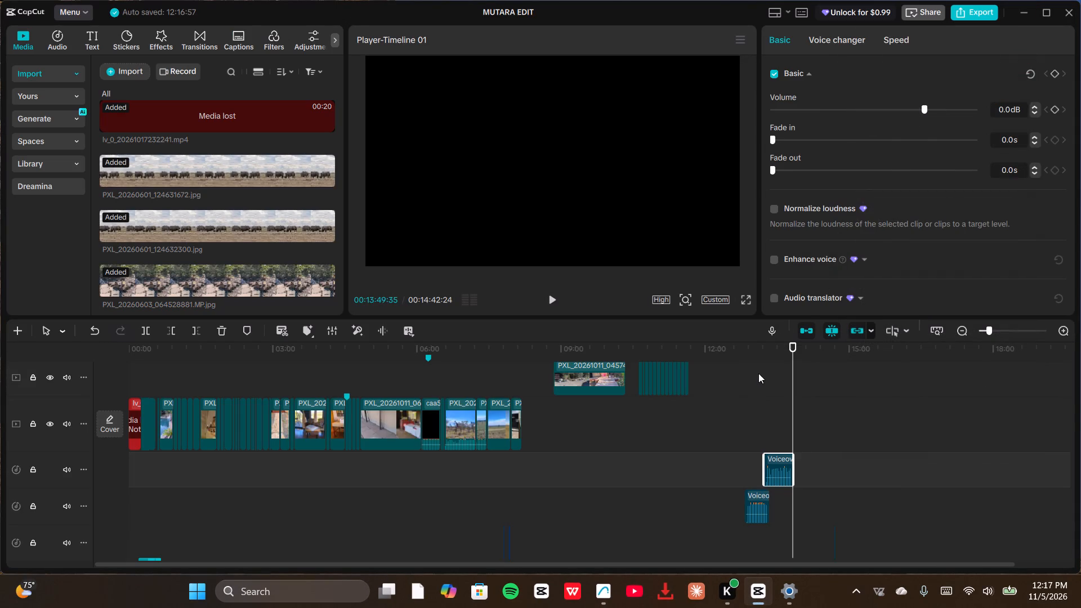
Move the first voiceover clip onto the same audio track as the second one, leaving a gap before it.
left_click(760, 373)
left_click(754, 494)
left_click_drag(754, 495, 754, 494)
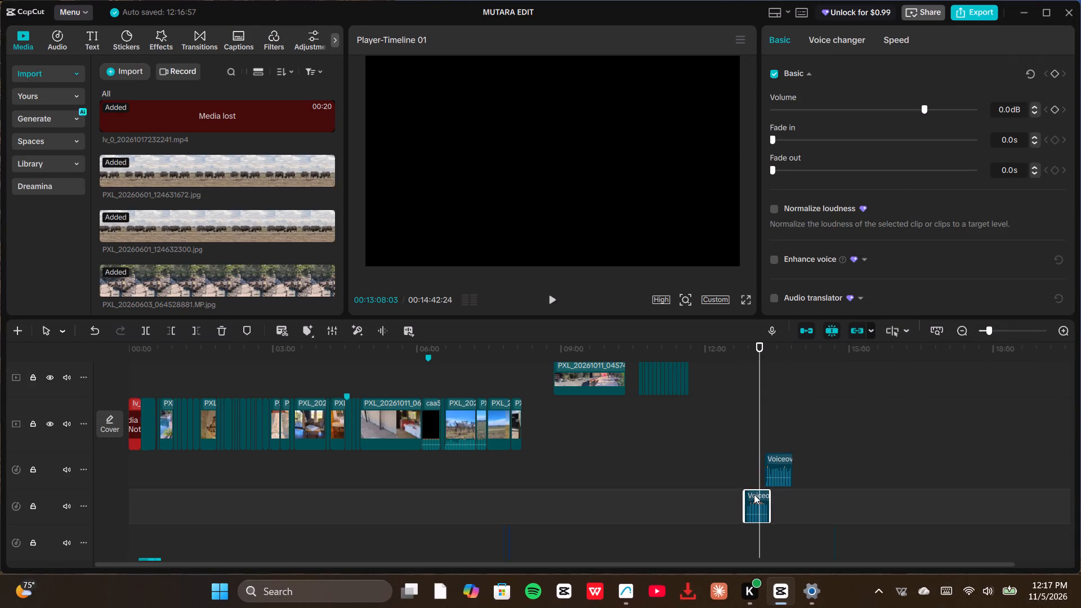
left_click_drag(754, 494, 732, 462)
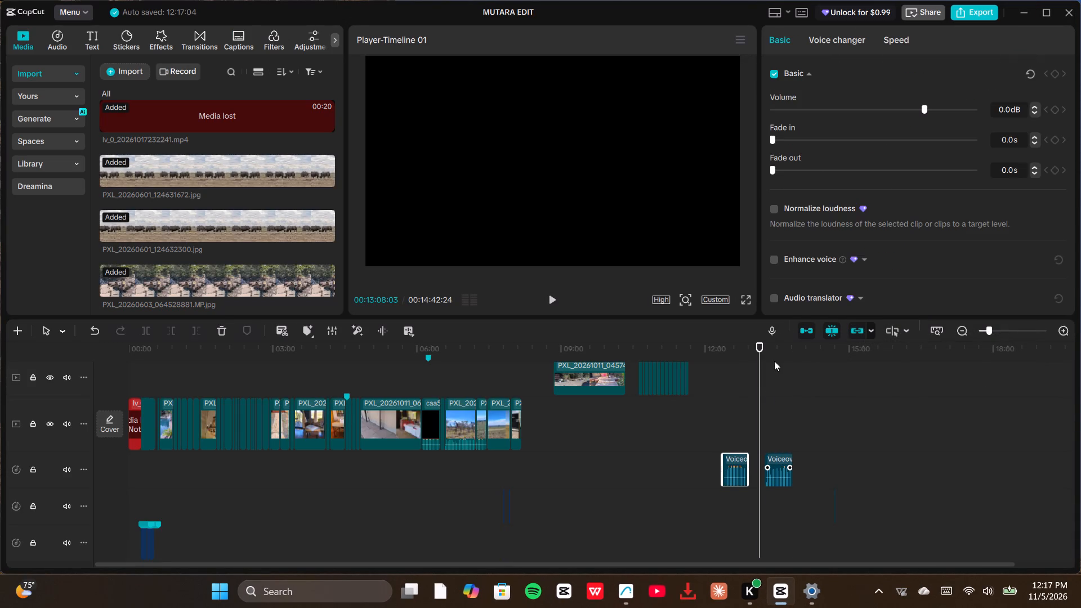
Play back the second voiceover clip from near its start at 00:13:14:32.
left_click(766, 444)
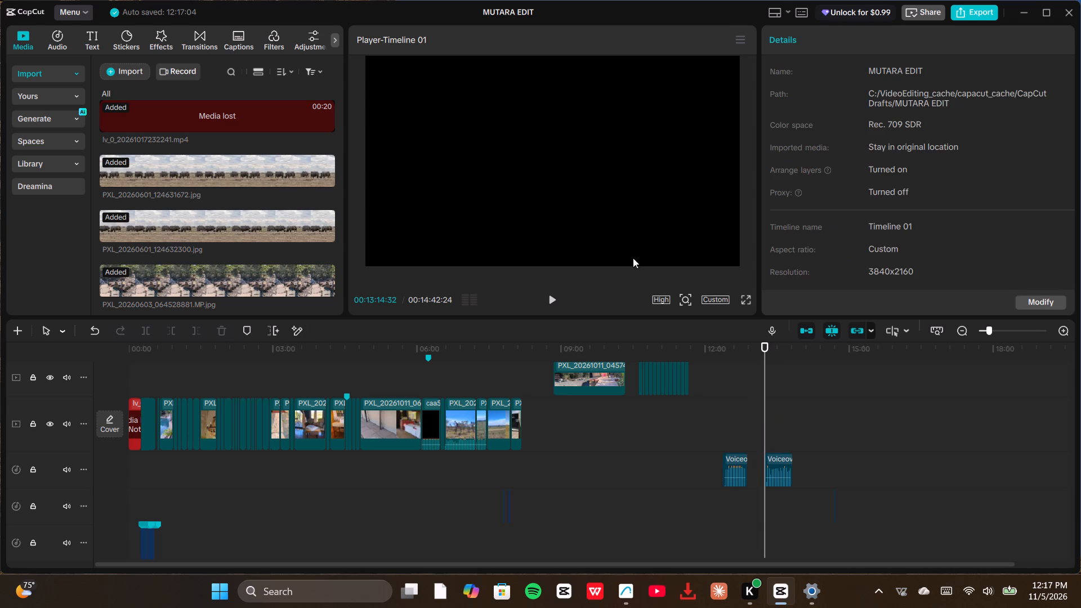
left_click(556, 299)
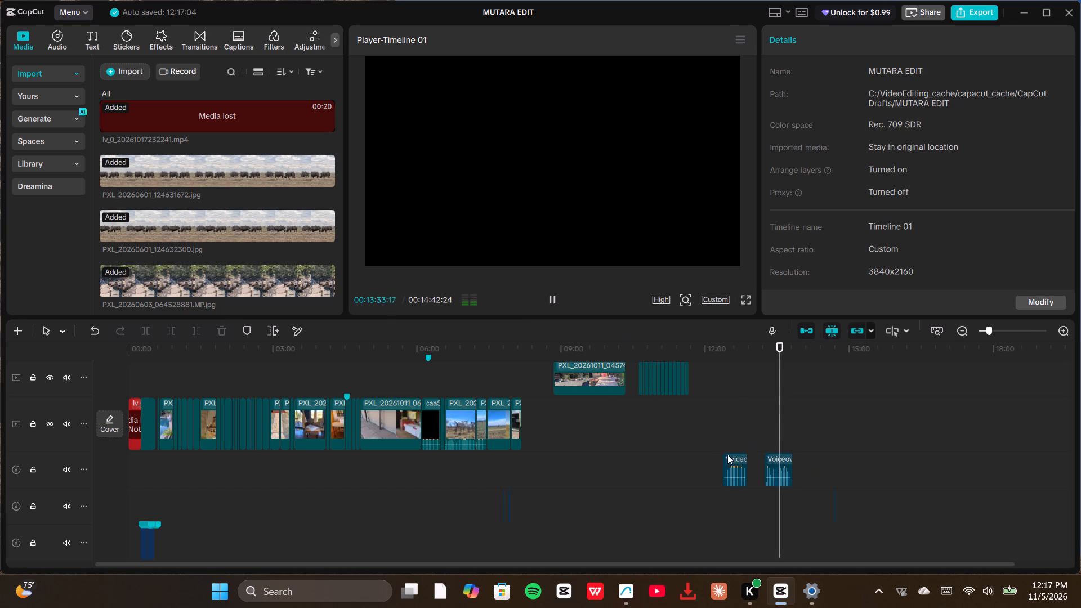
Delete both test voiceover clips from the timeline.
left_click(732, 468)
key("Delete")
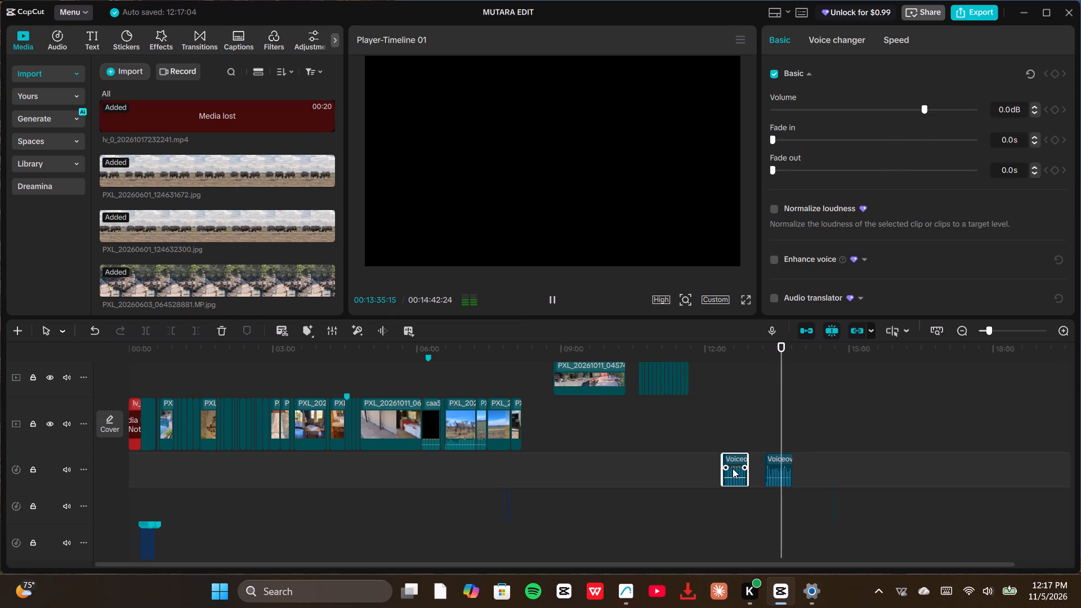
left_click(778, 462)
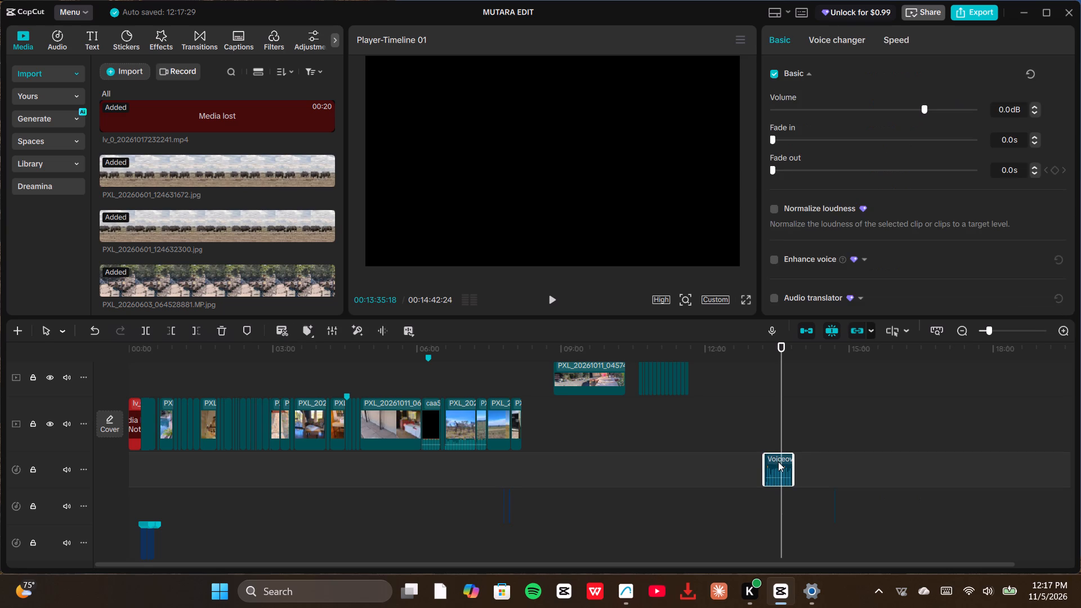
key("Delete")
Preview the opening footage from 00:00:33:58, stop at 00:00:36:24, and start a voiceover recording there.
left_click(157, 370)
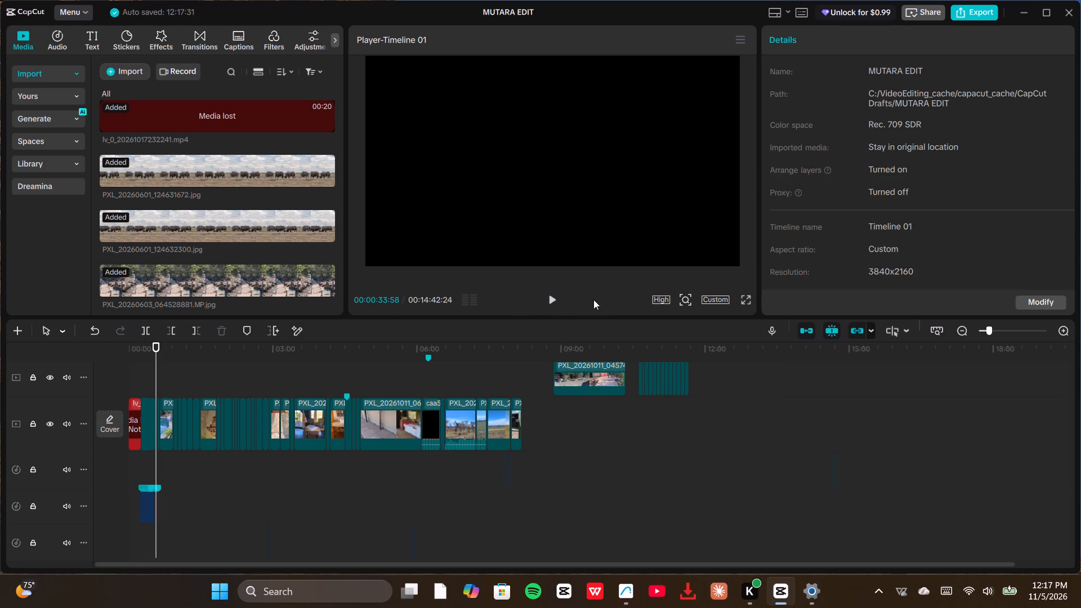
left_click(549, 298)
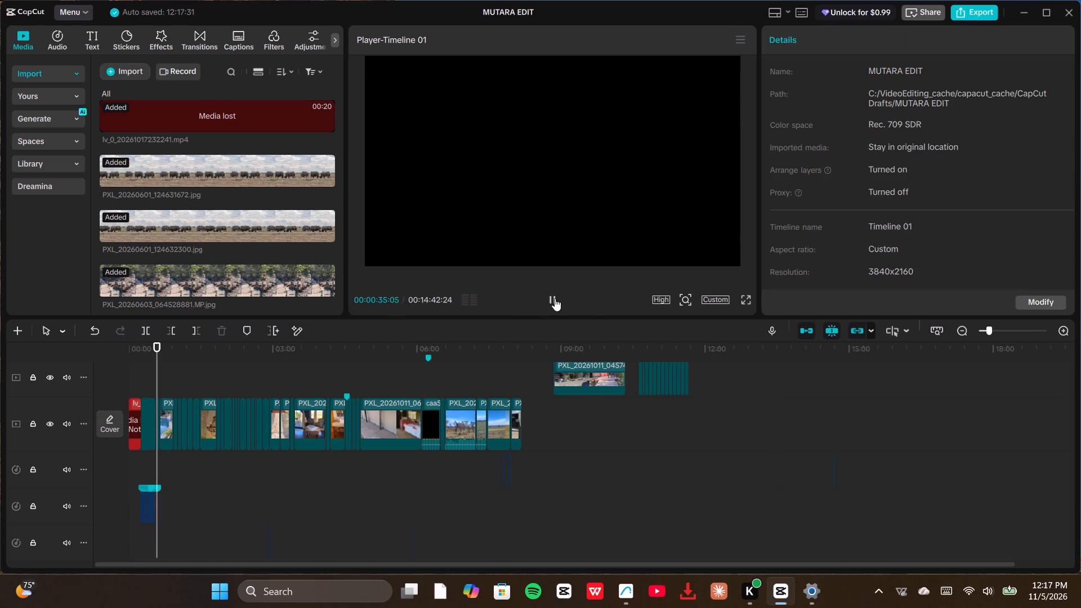
left_click(553, 298)
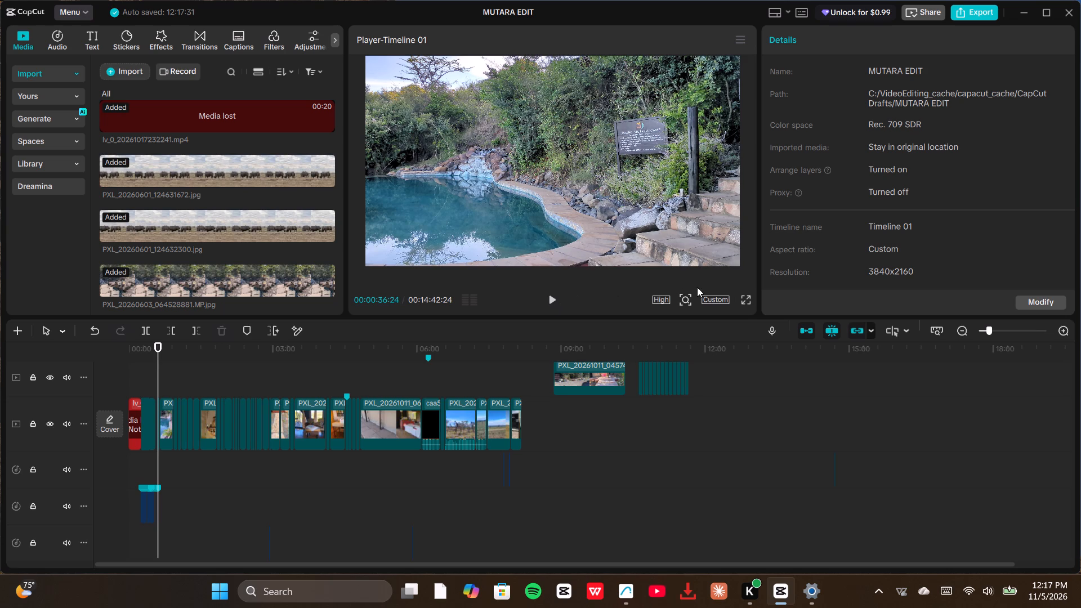
left_click(769, 331)
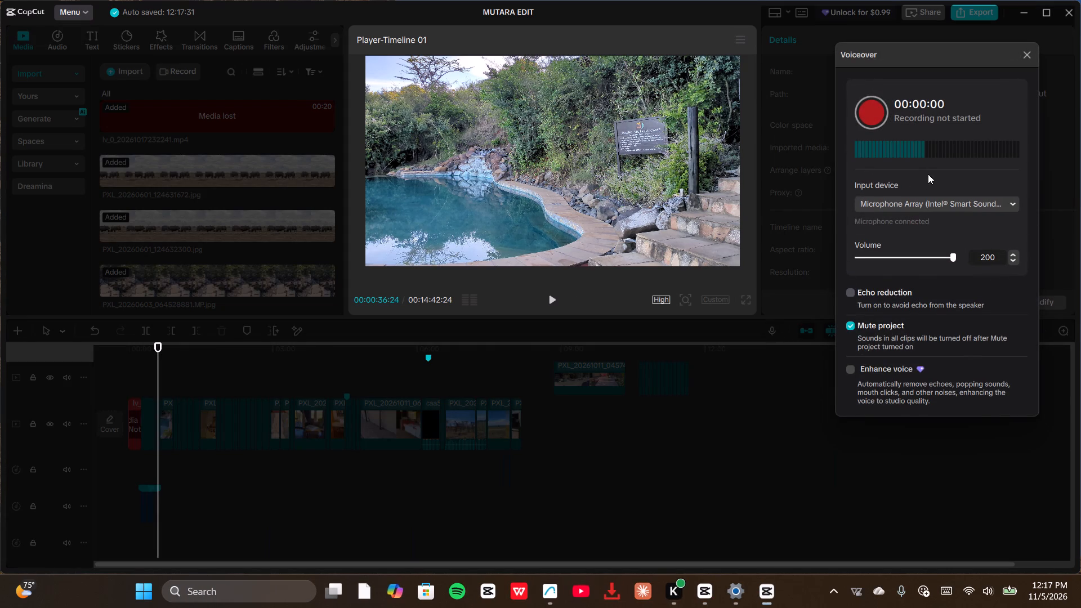
left_click(871, 113)
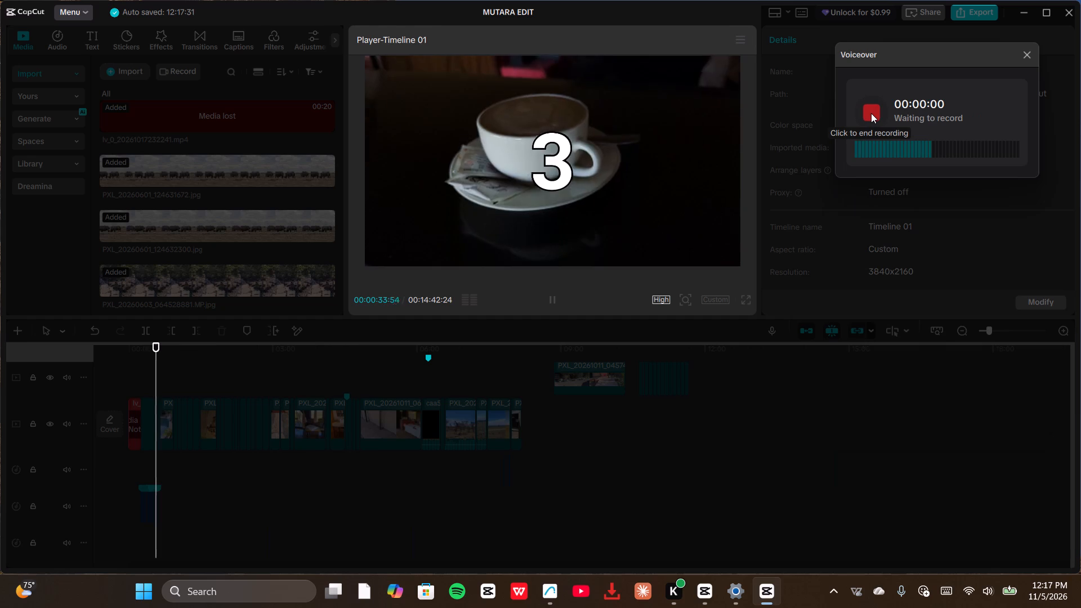
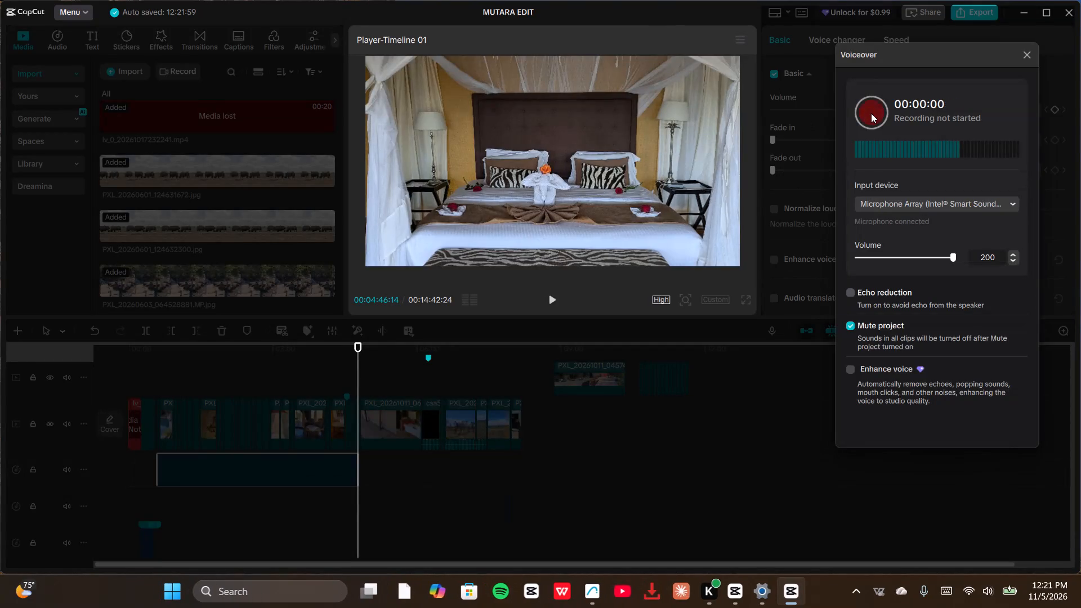
Start another voiceover recording at the end of the narration clip just recorded, continuing over the bedroom footage.
key("space")
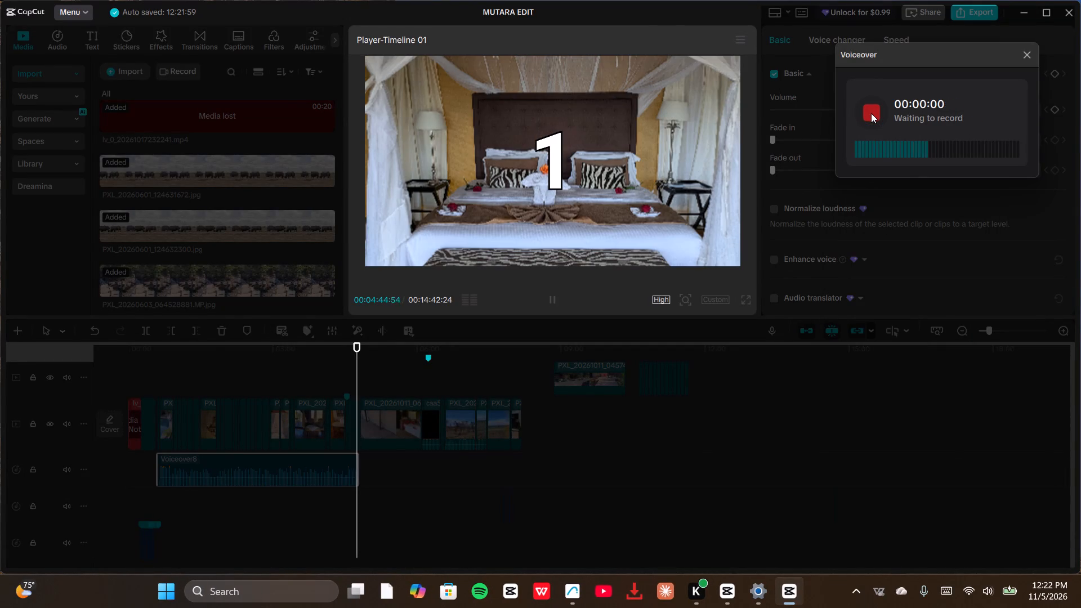
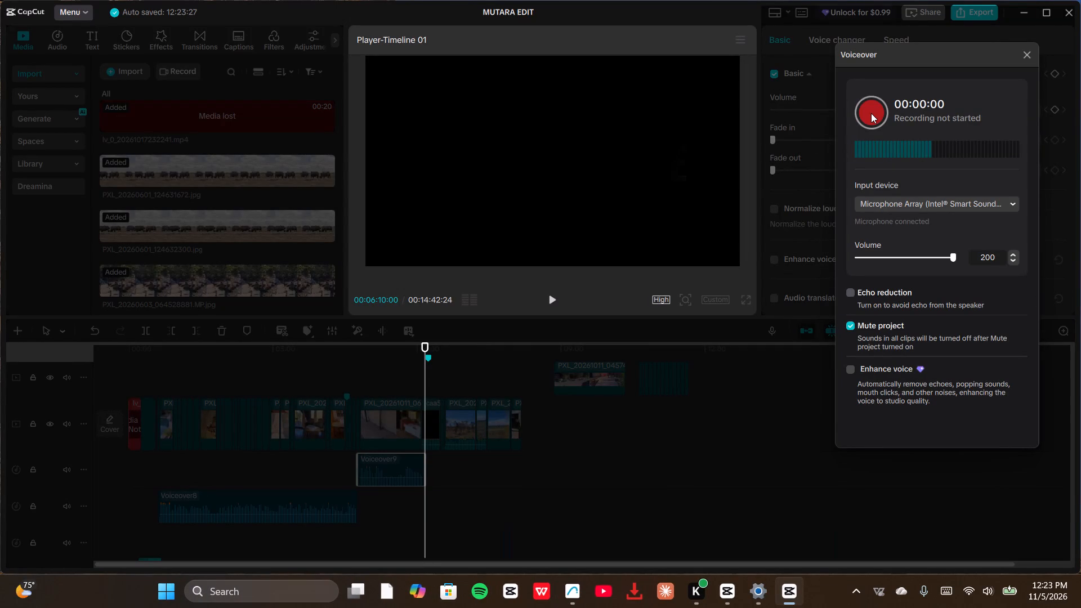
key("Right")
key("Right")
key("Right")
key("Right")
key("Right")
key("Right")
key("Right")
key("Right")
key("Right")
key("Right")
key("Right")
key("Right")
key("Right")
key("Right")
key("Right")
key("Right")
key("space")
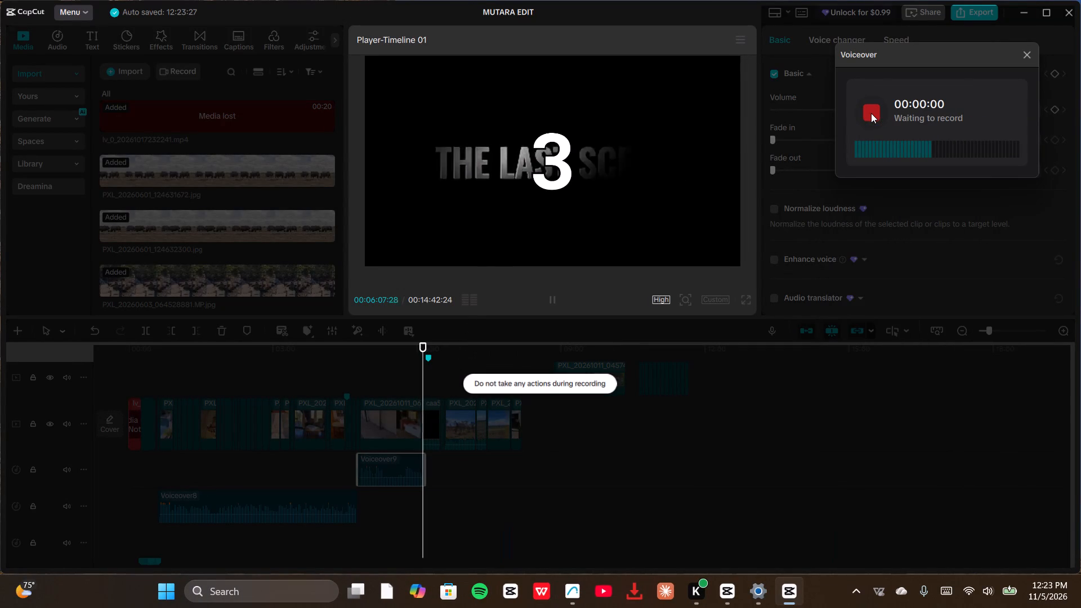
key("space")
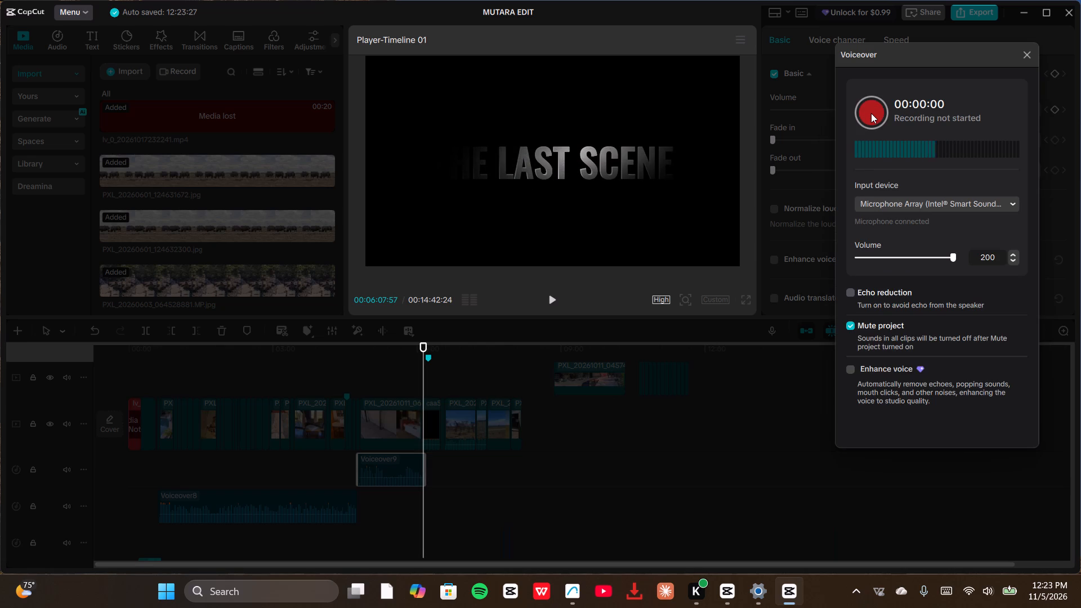
Move the playhead to 00:06:29:47, at the start of the giraffe footage after the black title clip, and start a voiceover recording.
left_click(453, 363)
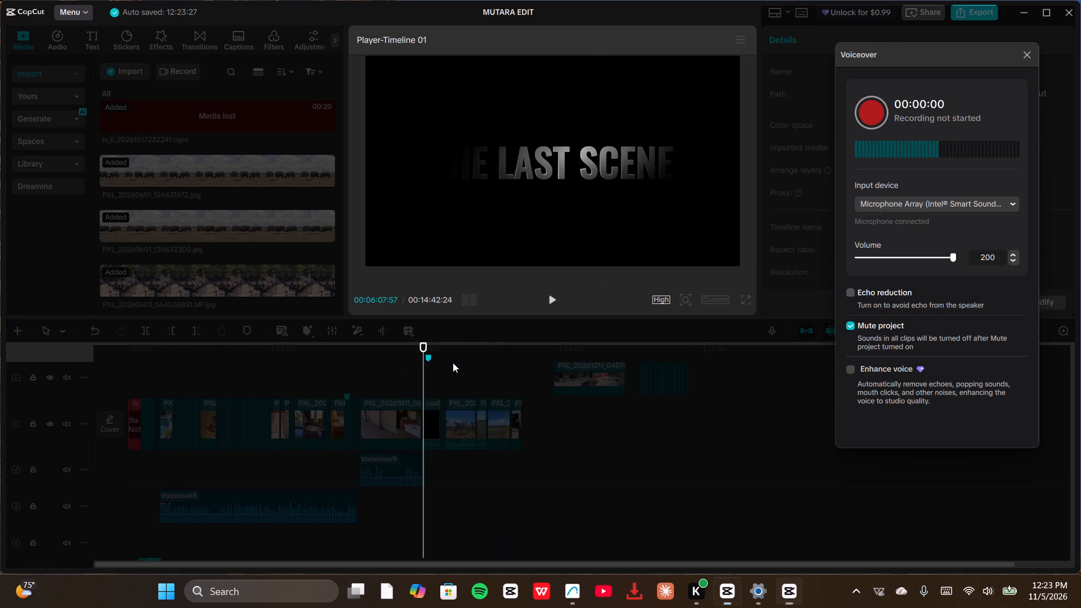
left_click(444, 361)
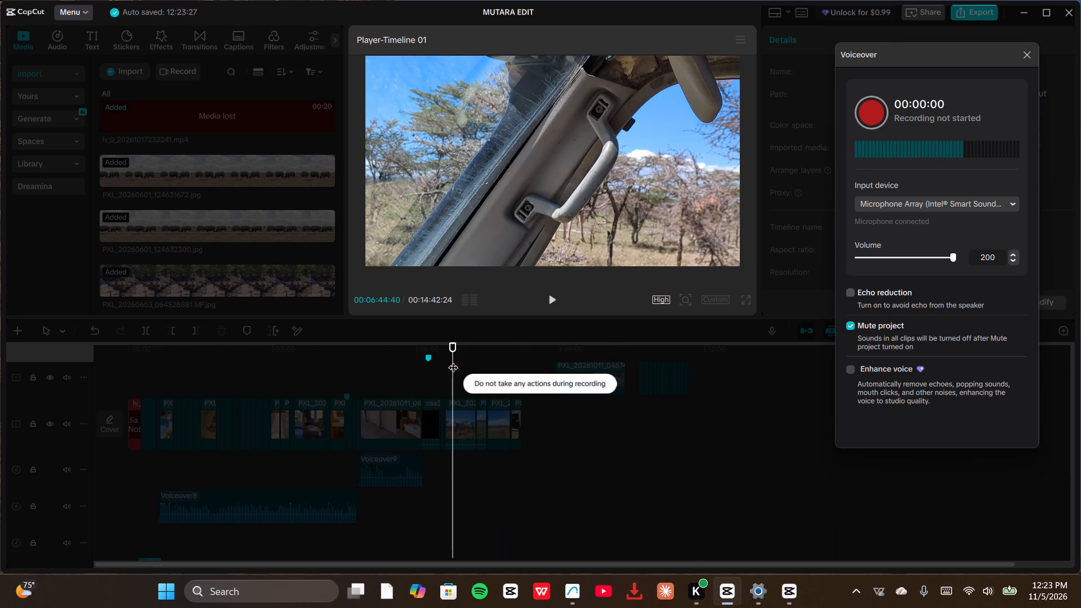
left_click_drag(453, 360, 438, 358)
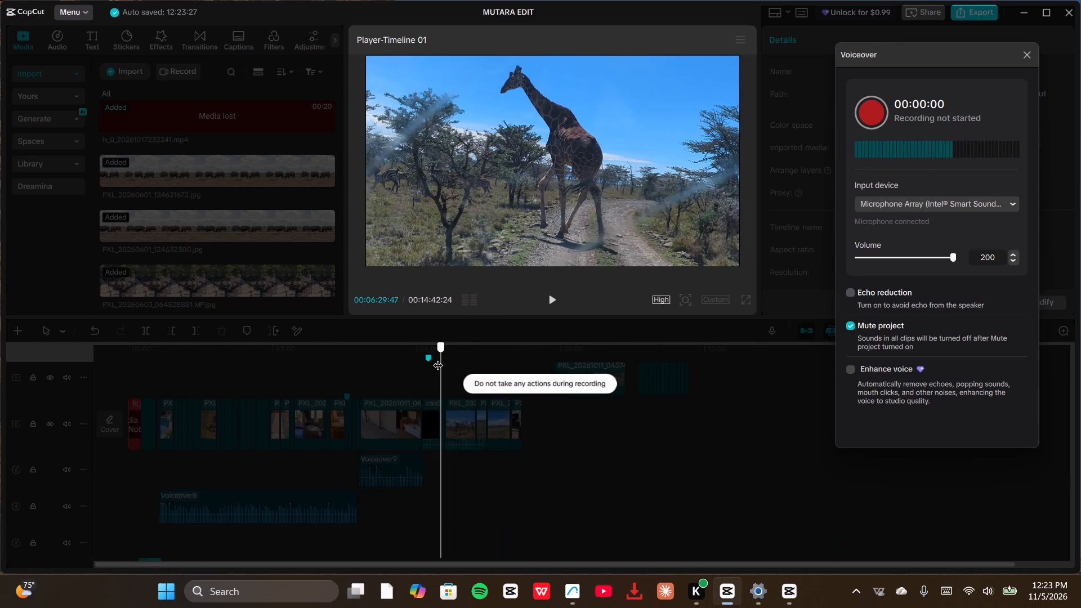
left_click_drag(438, 358, 439, 355)
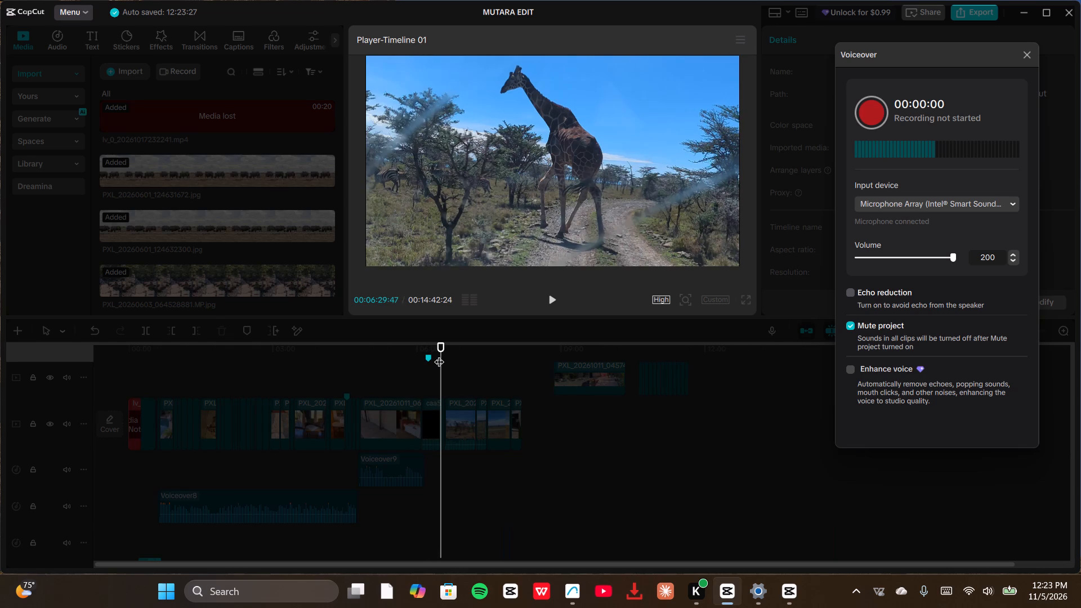
left_click(548, 298)
key("space")
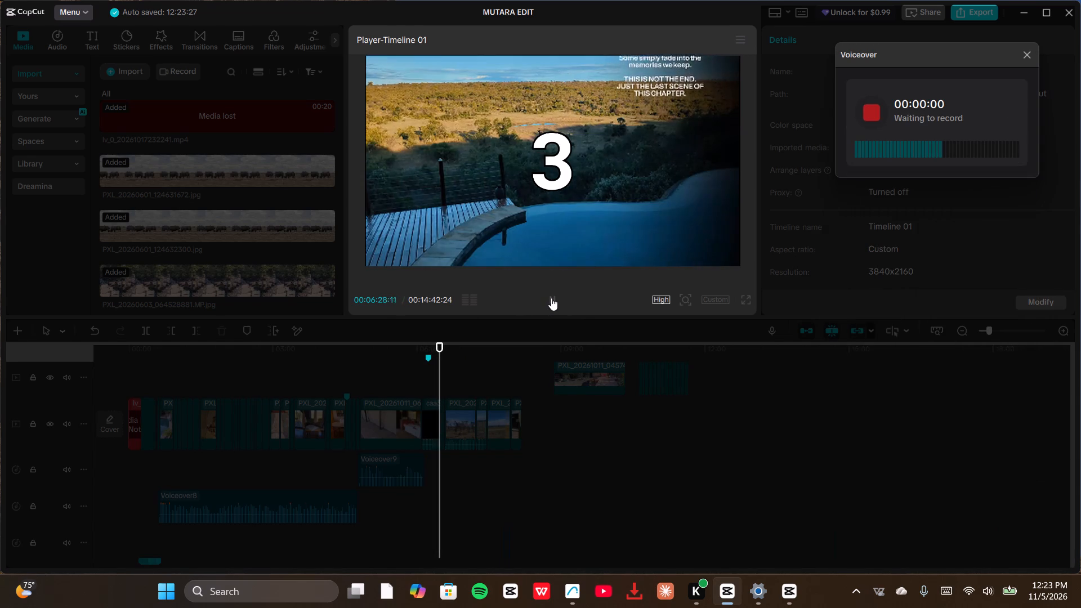
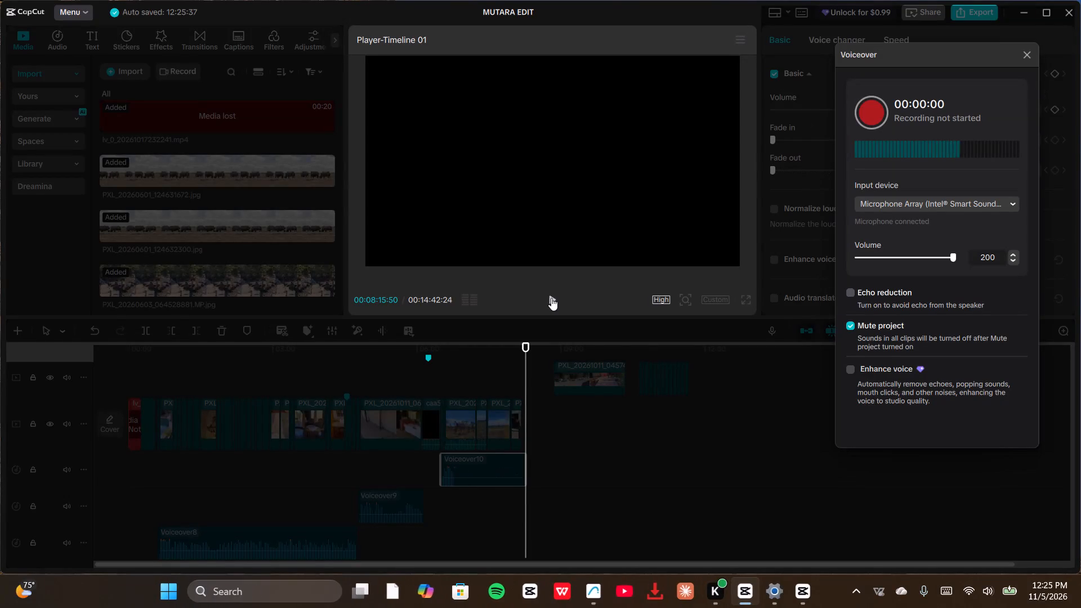
Move the playhead to 00:08:50:17, at the start of the upper-track clip after the gap, and start a voiceover recording.
left_click(557, 358)
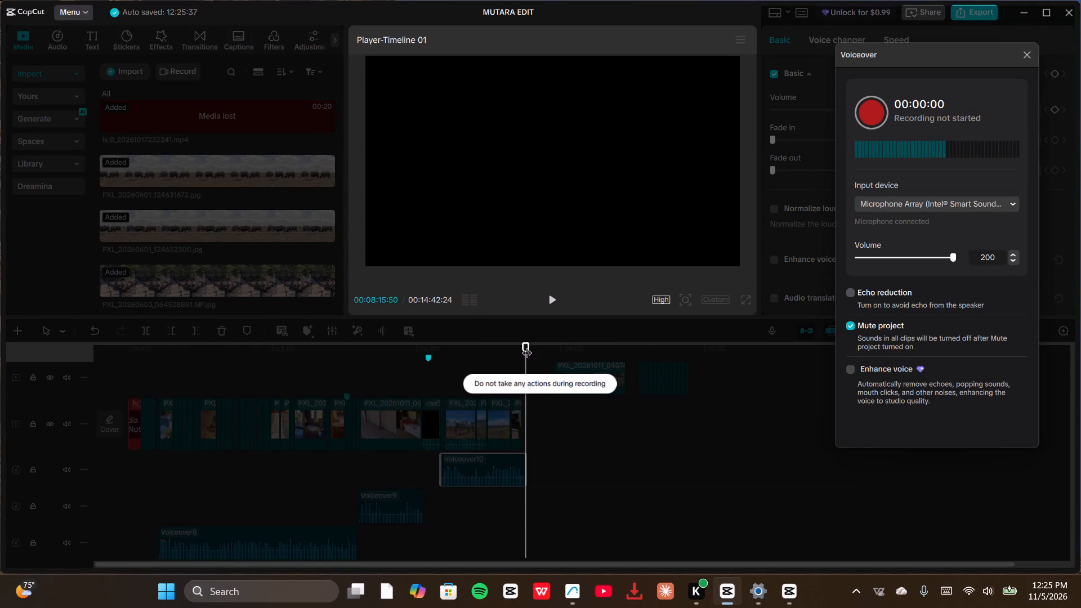
left_click_drag(527, 346, 557, 339)
left_click(553, 297)
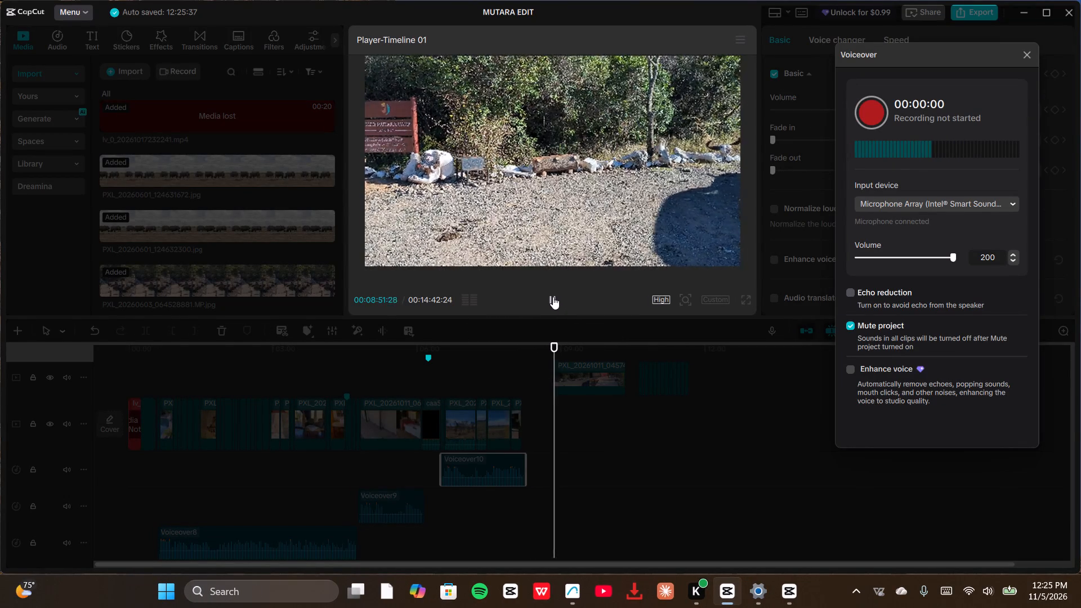
key("space")
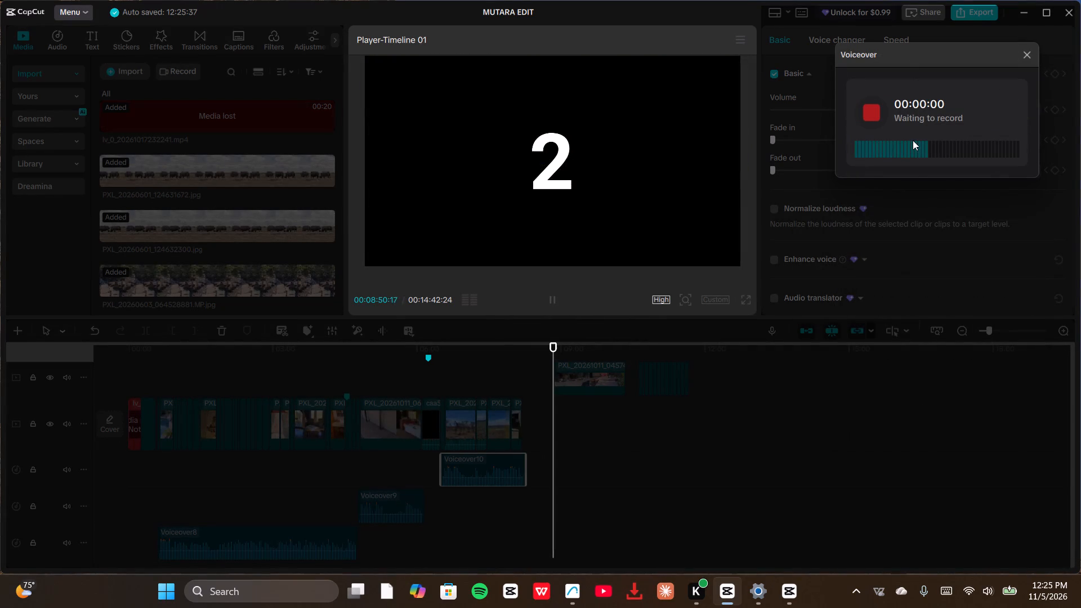
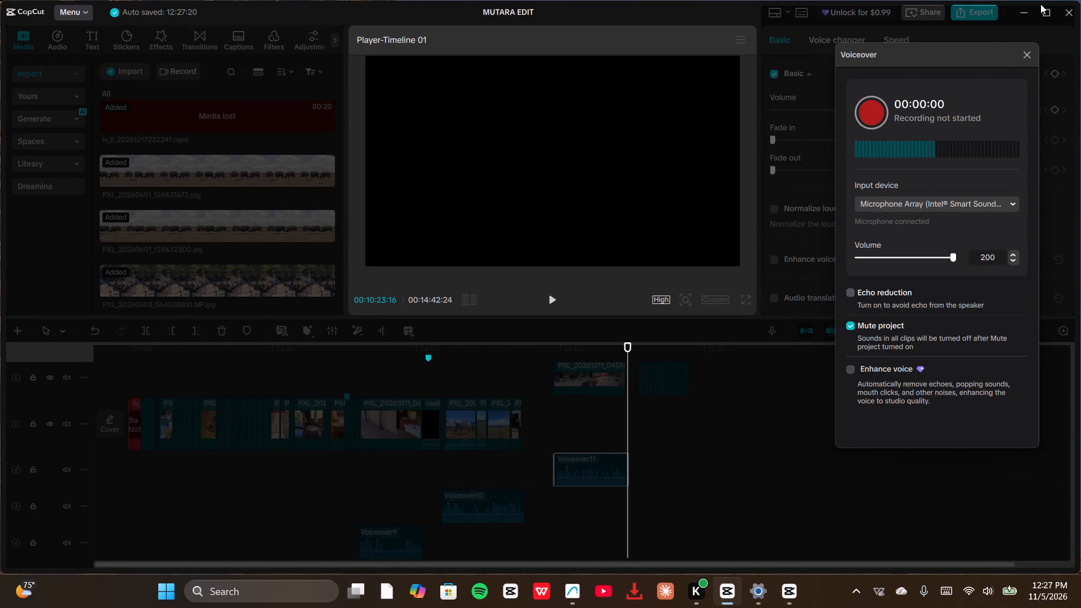
Close the voiceover recorder after the take over the upper-track clip.
left_click(1030, 57)
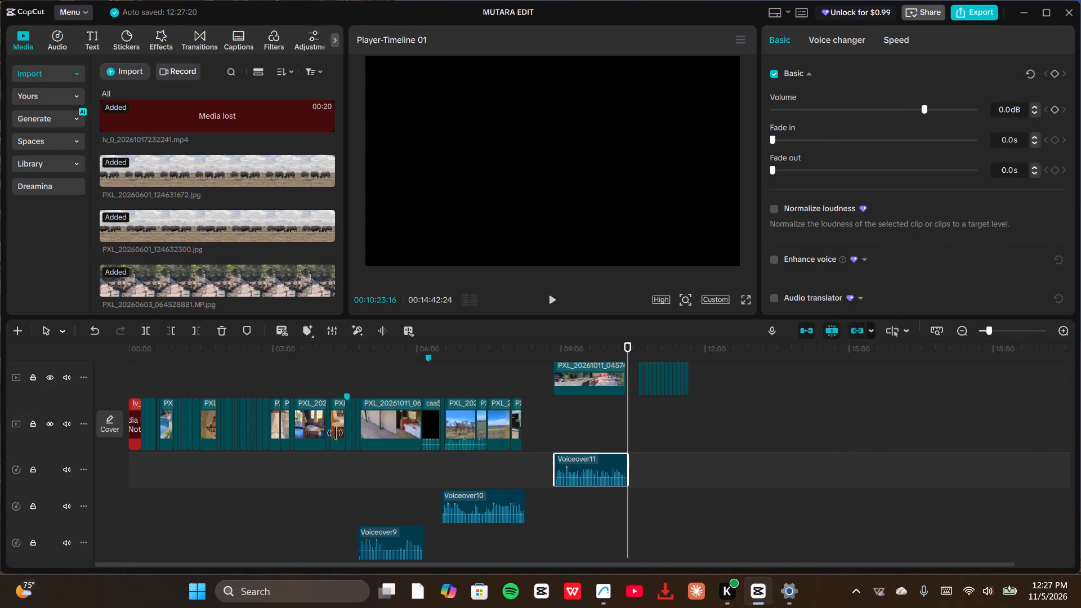
Play the timeline from 00:04:34:07 to review the recorded narration around the end of Voiceover8, with the lower voiceover tracks in view.
left_click(345, 482)
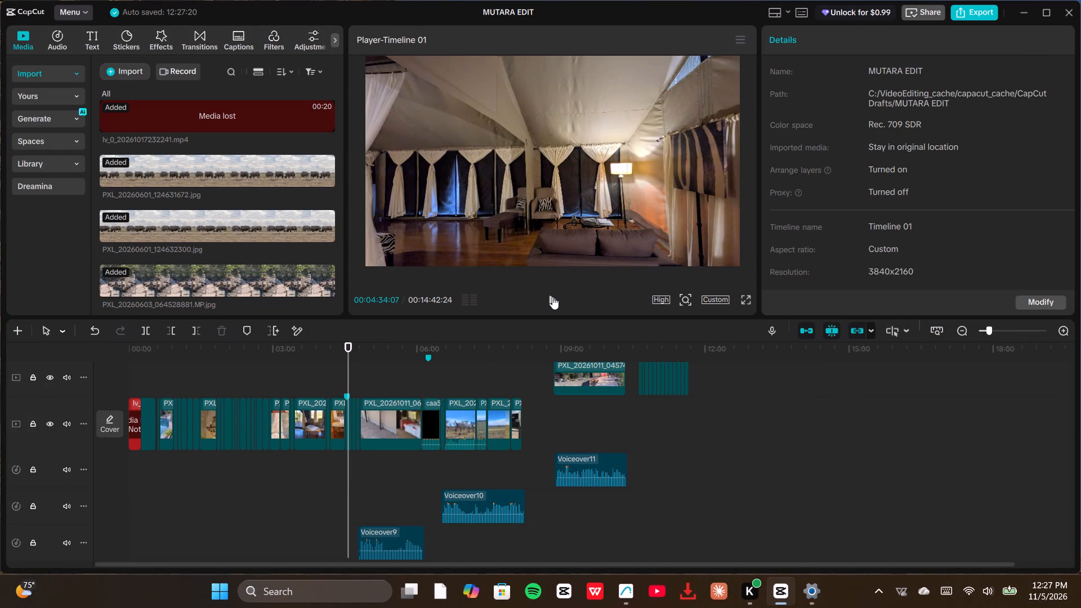
left_click(552, 297)
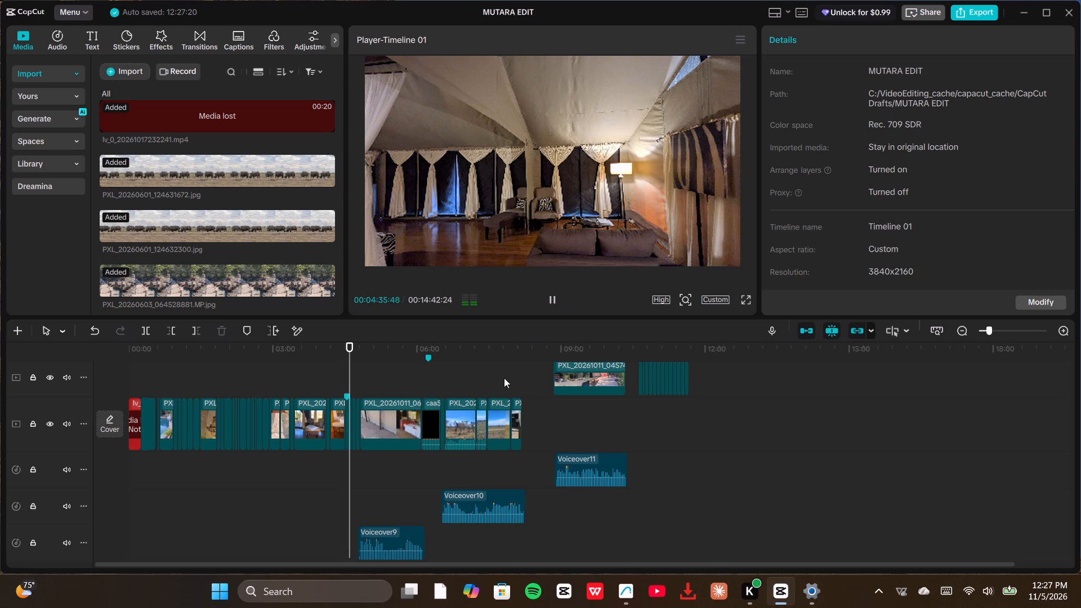
scroll(410, 520, "down", 3)
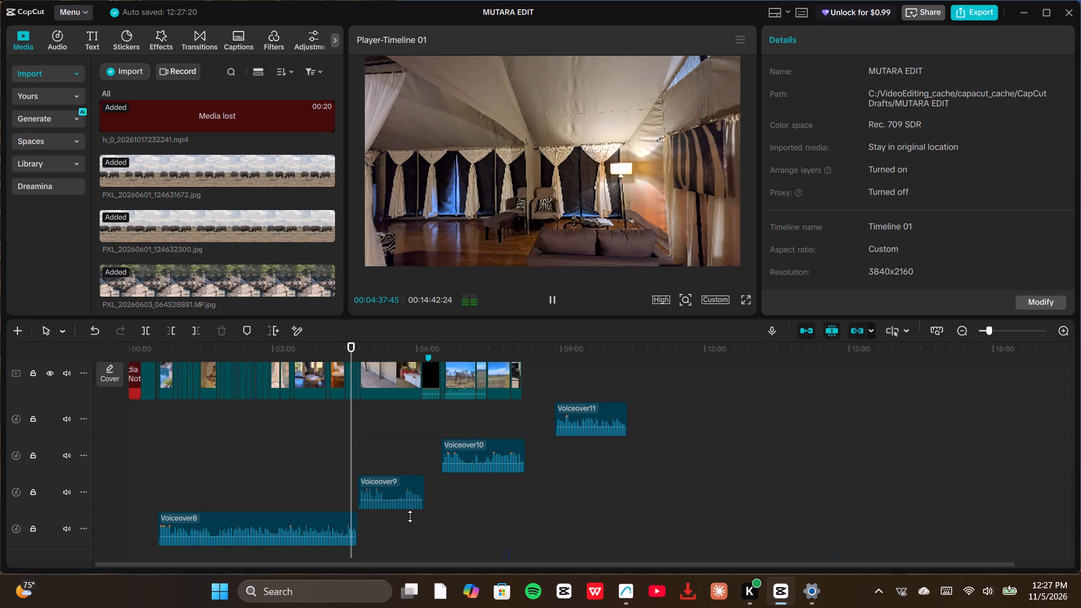
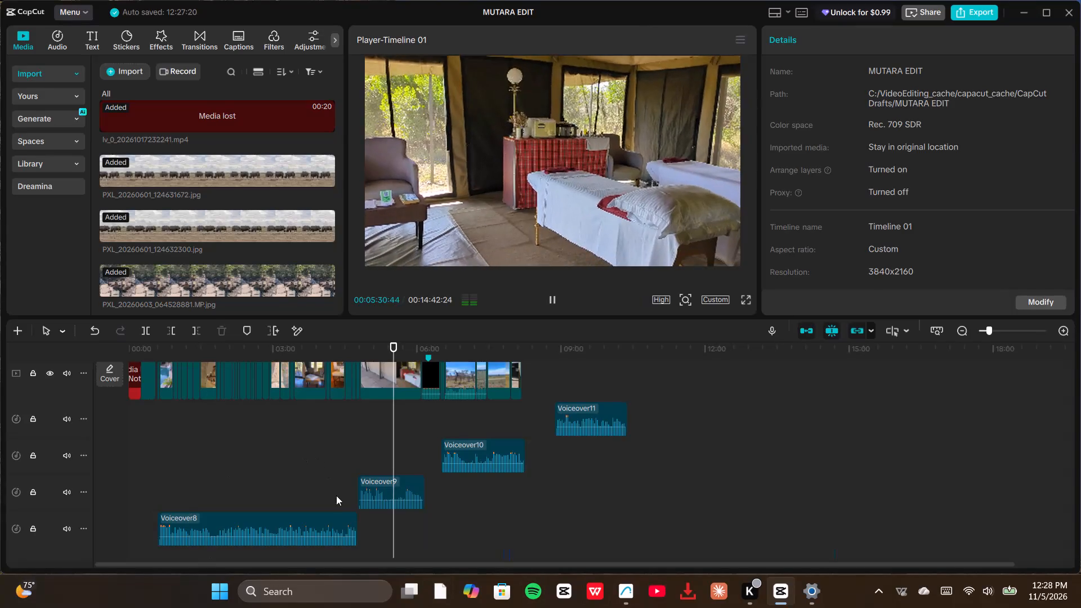
Move Voiceover8, Voiceover9 and Voiceover10 onto Voiceover11's track, with Voiceover8 and Voiceover9 meeting around 00:04:49:11 and Voiceover10 following just after Voiceover9.
left_click(375, 487)
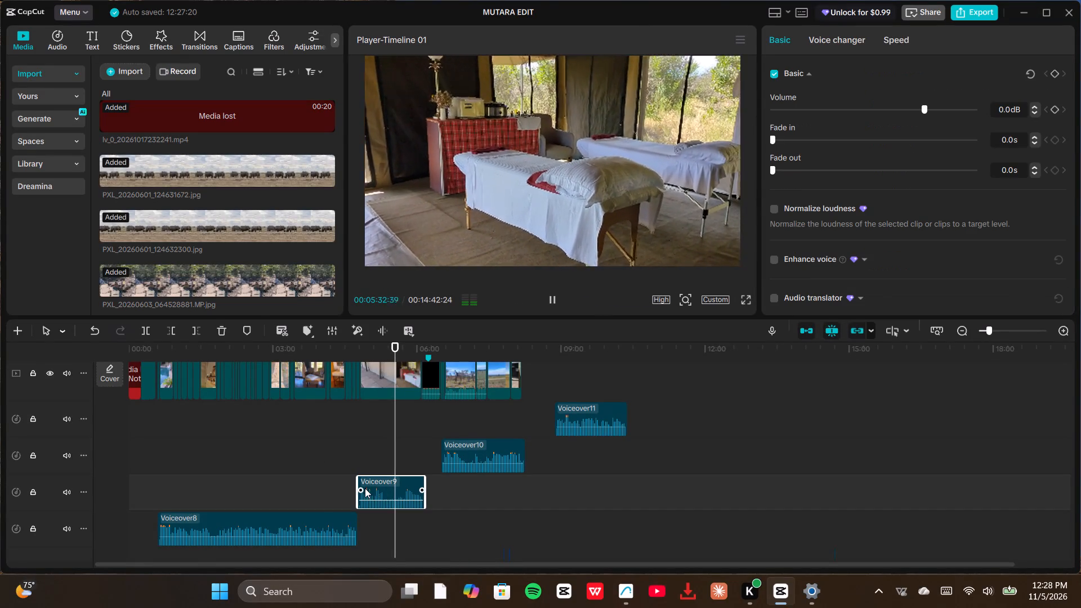
left_click_drag(396, 437, 360, 439)
left_click_drag(248, 520, 259, 473)
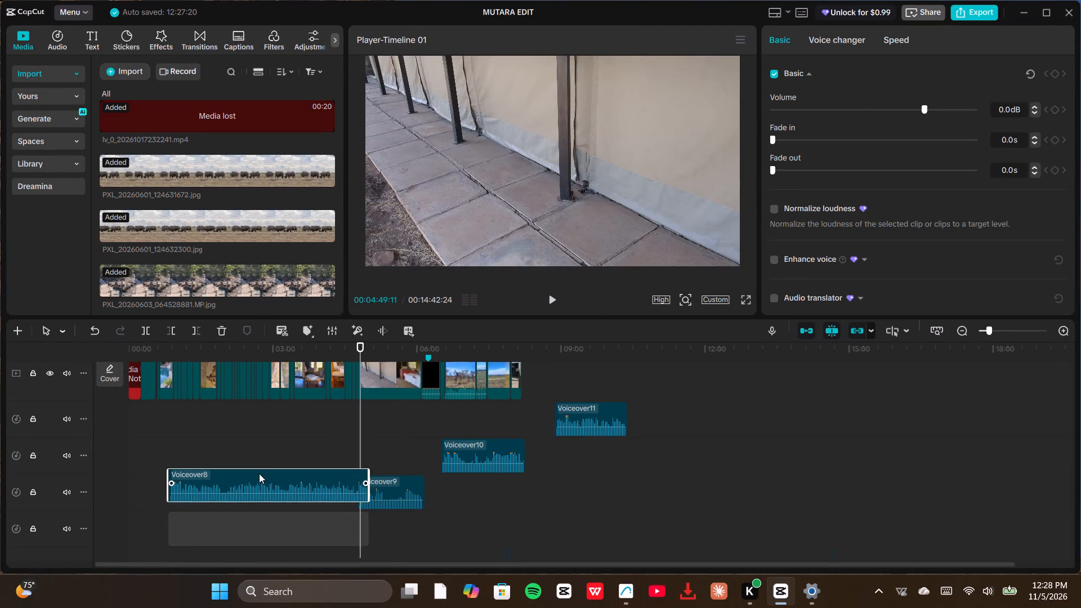
left_click_drag(259, 473, 247, 414)
left_click_drag(392, 483, 395, 413)
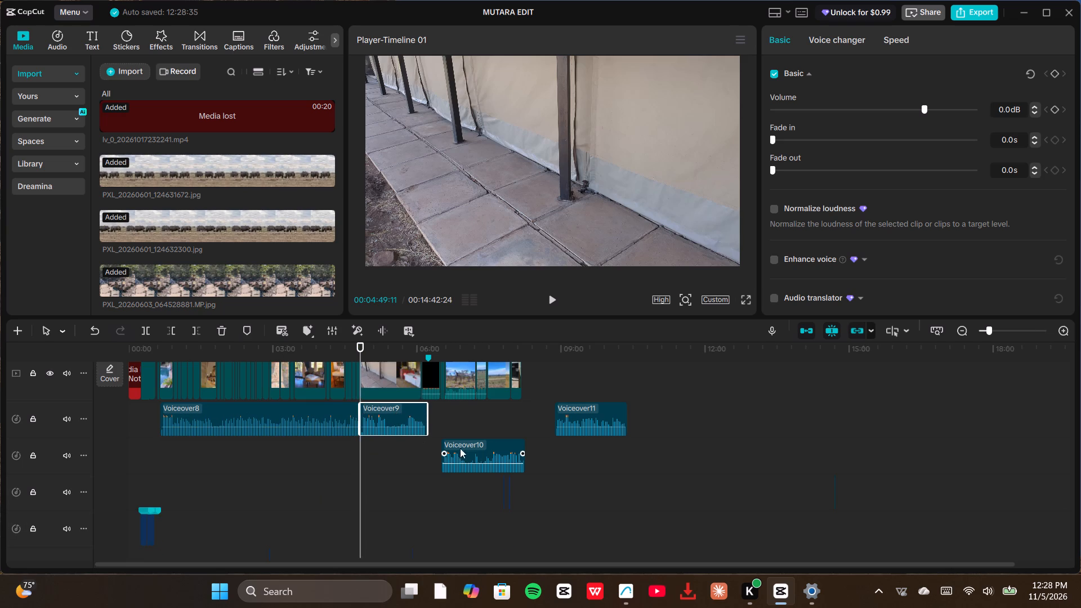
left_click_drag(494, 447, 482, 415)
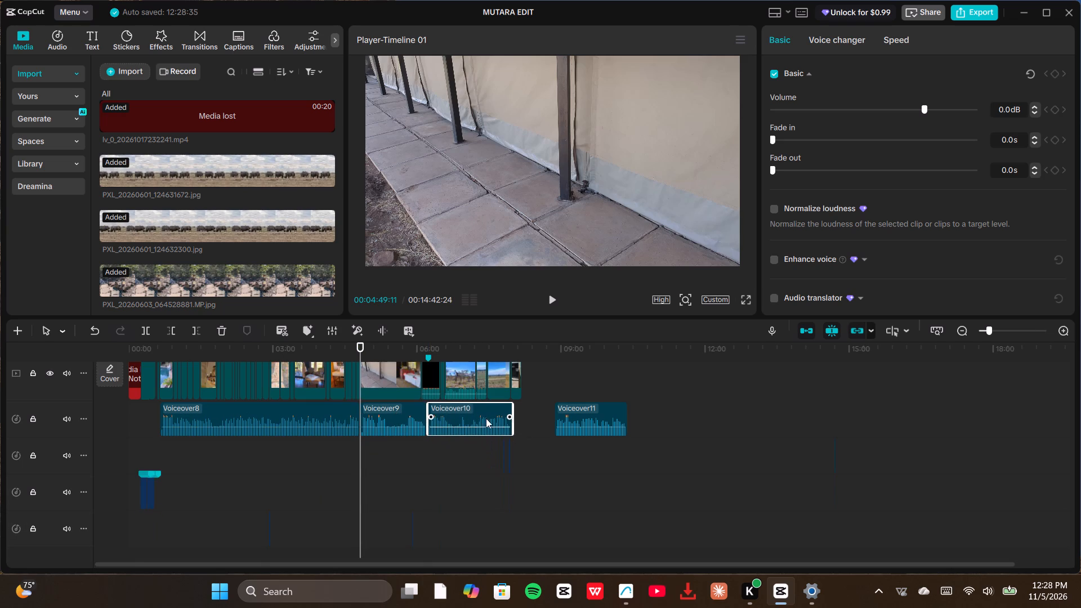
Reposition Voiceover11 on an audio track of its own, lined up under the separate PXL_20261011_0457 clip near 09:00.
left_click_drag(600, 406, 562, 421)
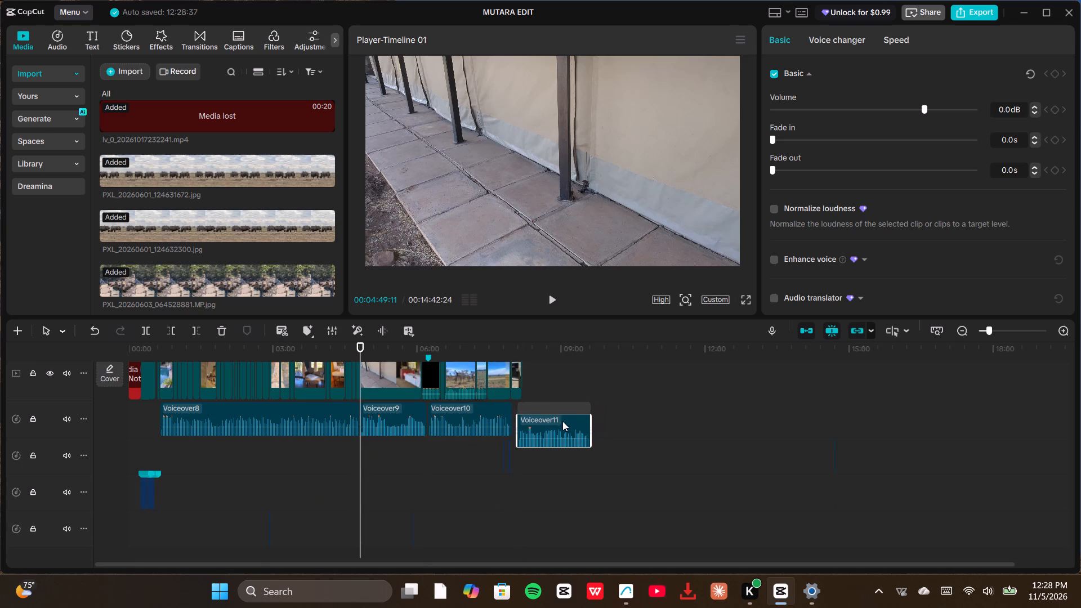
left_click_drag(562, 421, 578, 406)
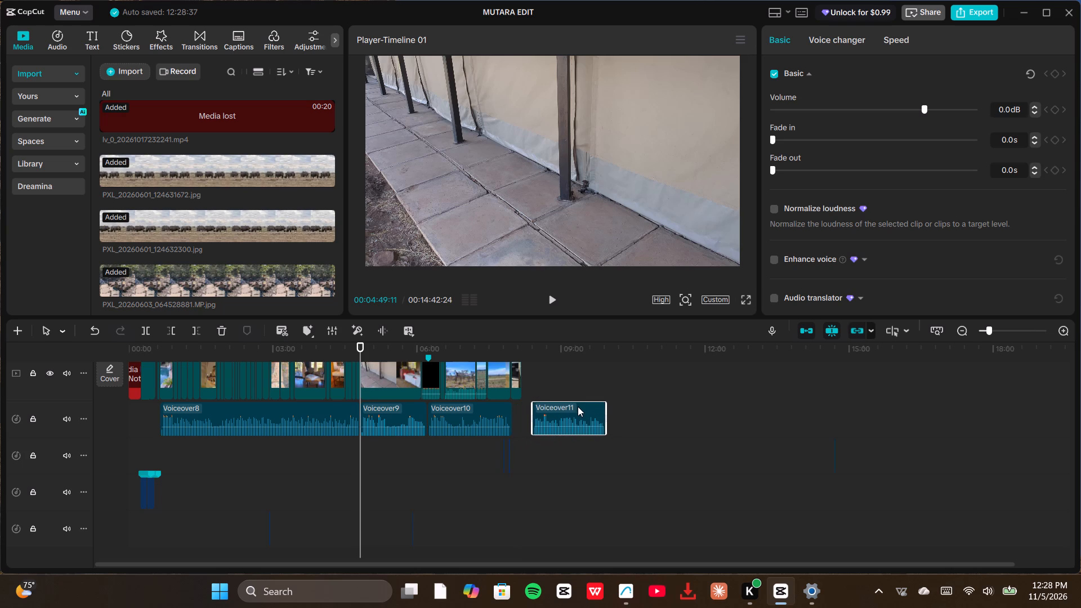
left_click_drag(578, 406, 575, 401)
scroll(582, 412, "up", 4)
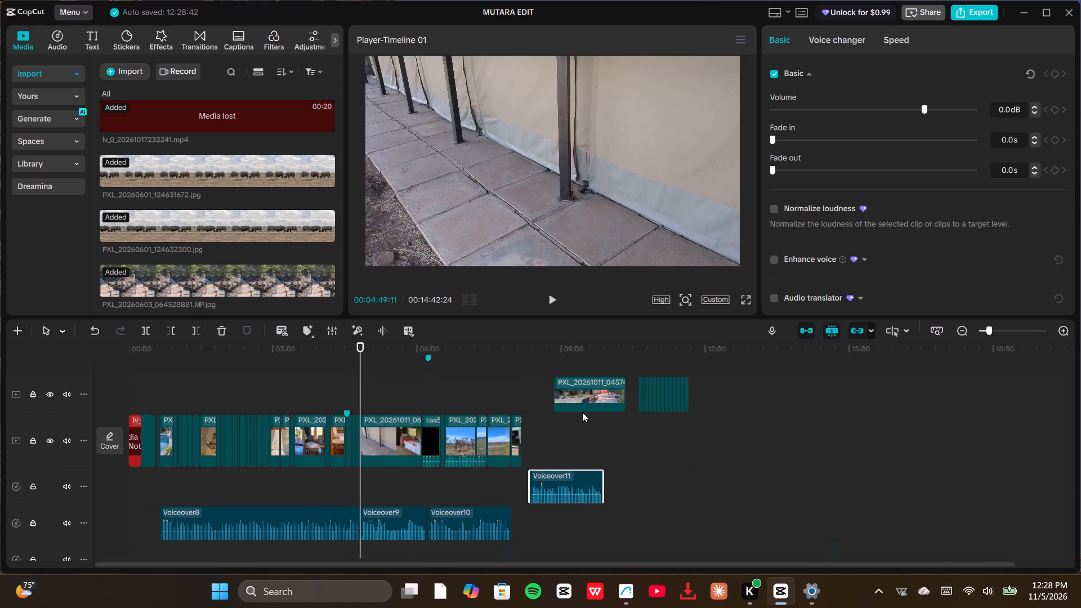
left_click_drag(580, 476, 608, 470)
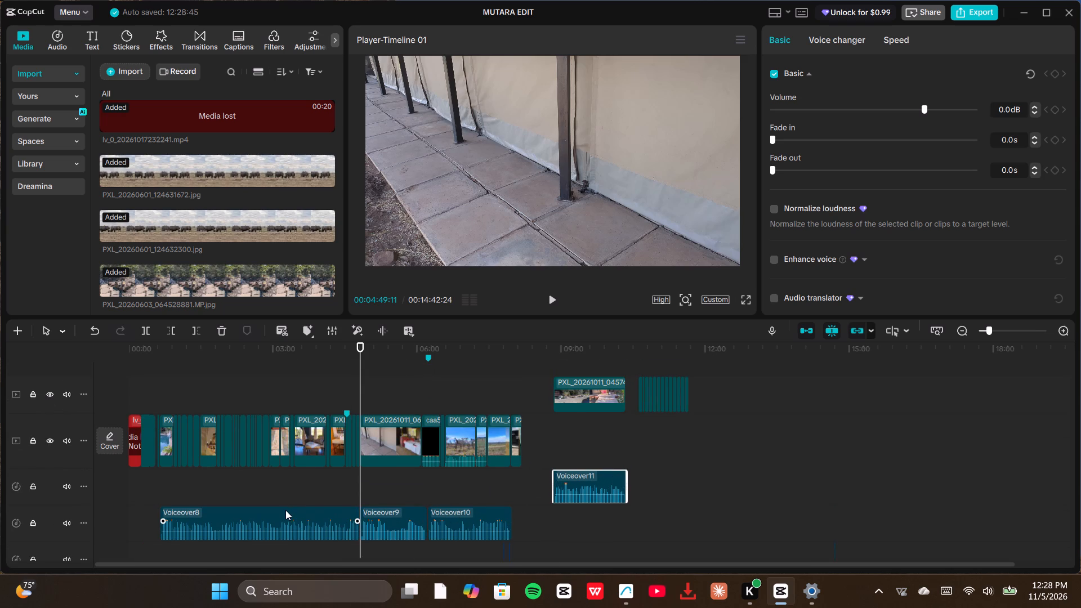
Bring Voiceover8, Voiceover9, Voiceover10 and Voiceover11 together on the audio track directly beneath the main video track, keeping their timing.
left_click_drag(285, 510, 285, 470)
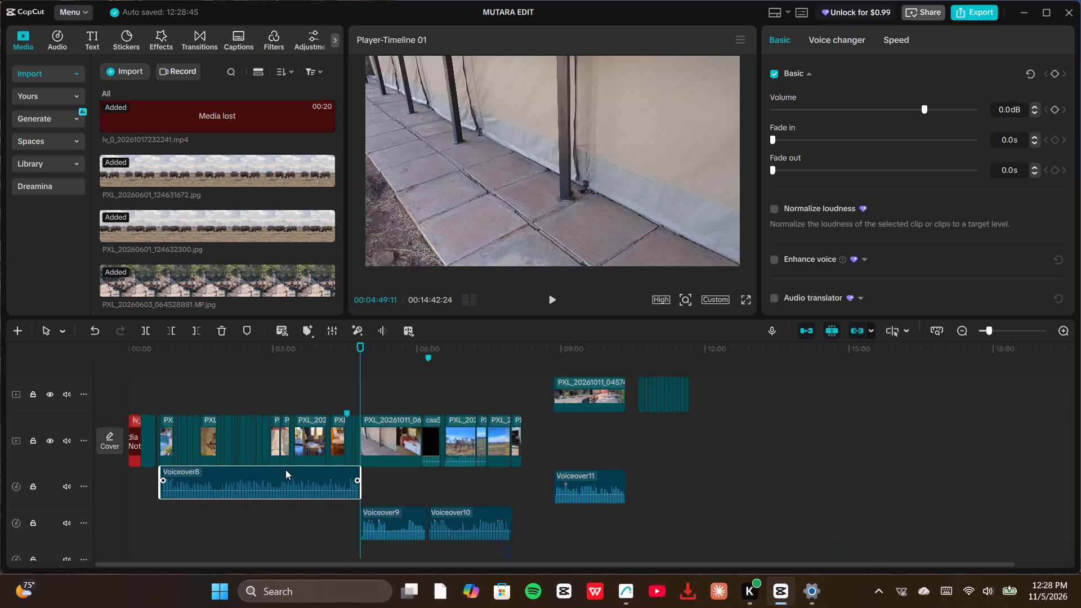
left_click_drag(285, 470, 285, 470)
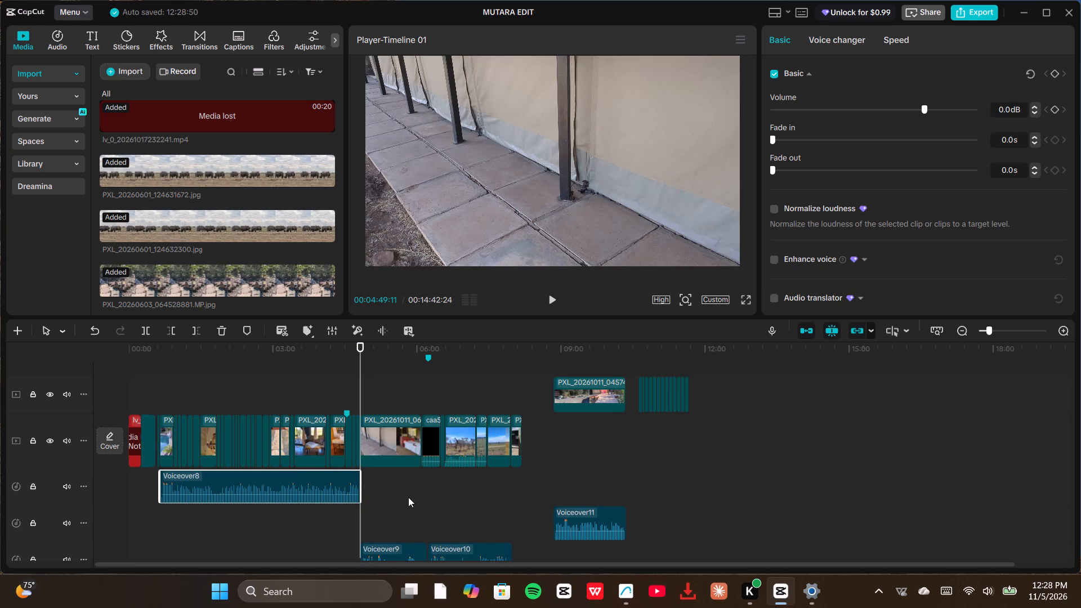
left_click_drag(407, 548, 410, 479)
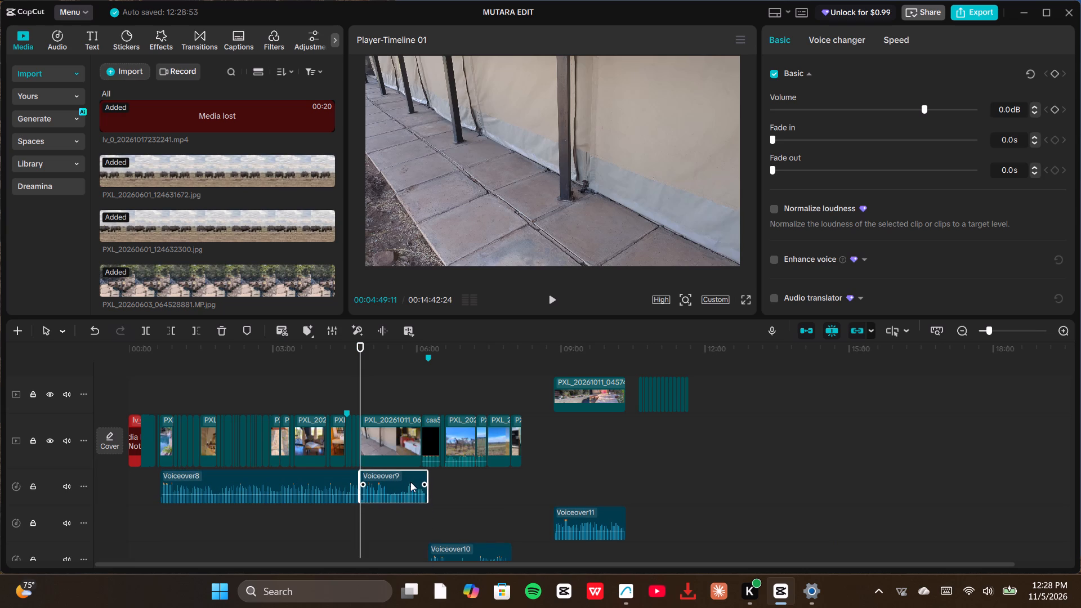
left_click_drag(485, 547, 484, 475)
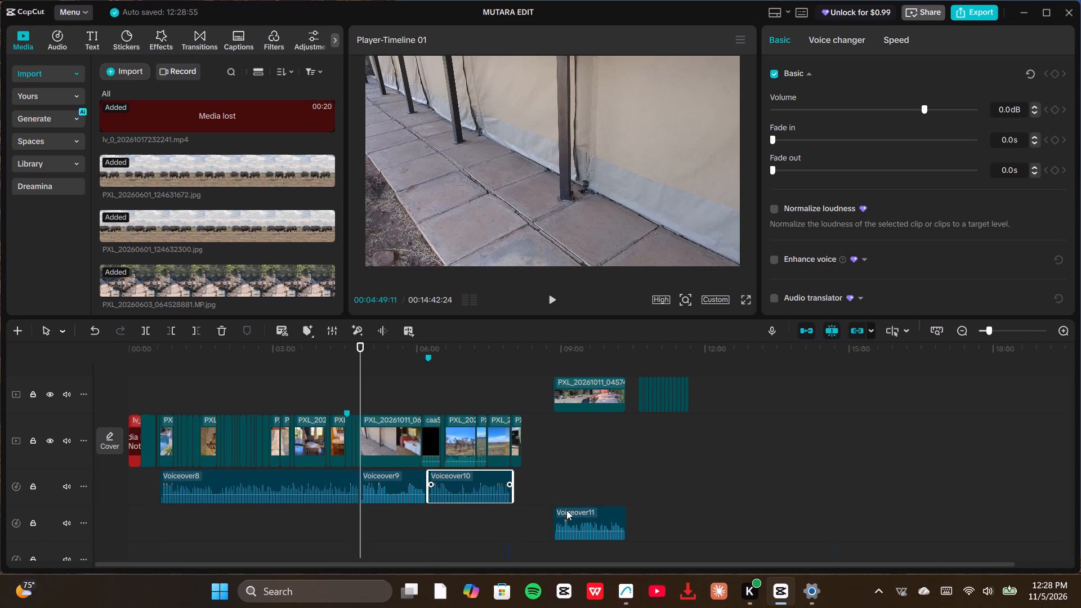
left_click_drag(590, 515, 591, 477)
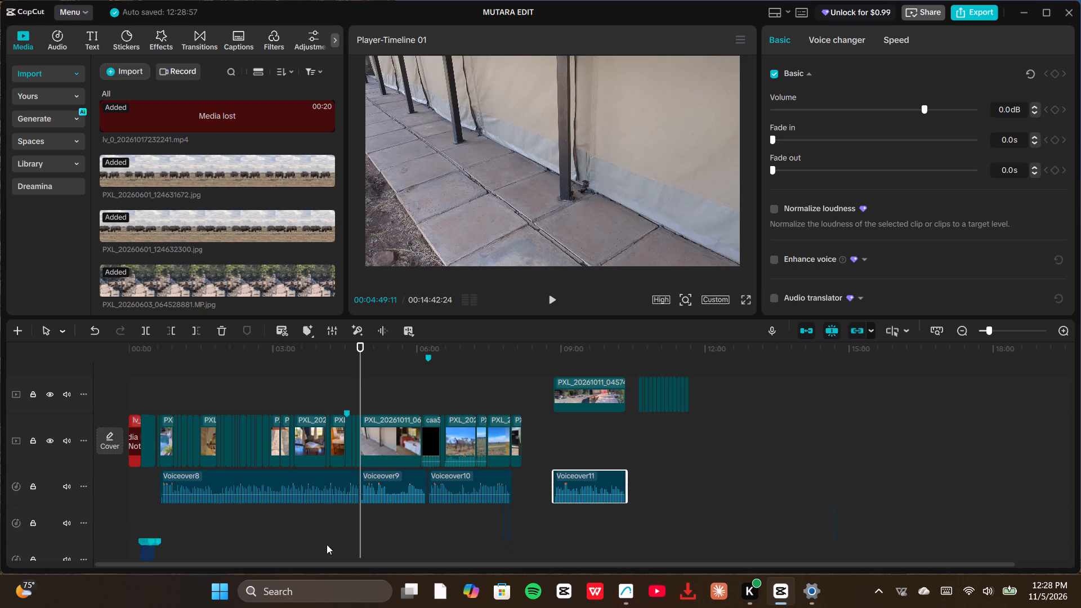
Play the timeline from shortly before Voiceover8 to about 00:00:54 to check the opening narration against the footage.
scroll(312, 548, "down", 2)
middle_click_drag(280, 543, 482, 495)
middle_click_drag(428, 500, 556, 492)
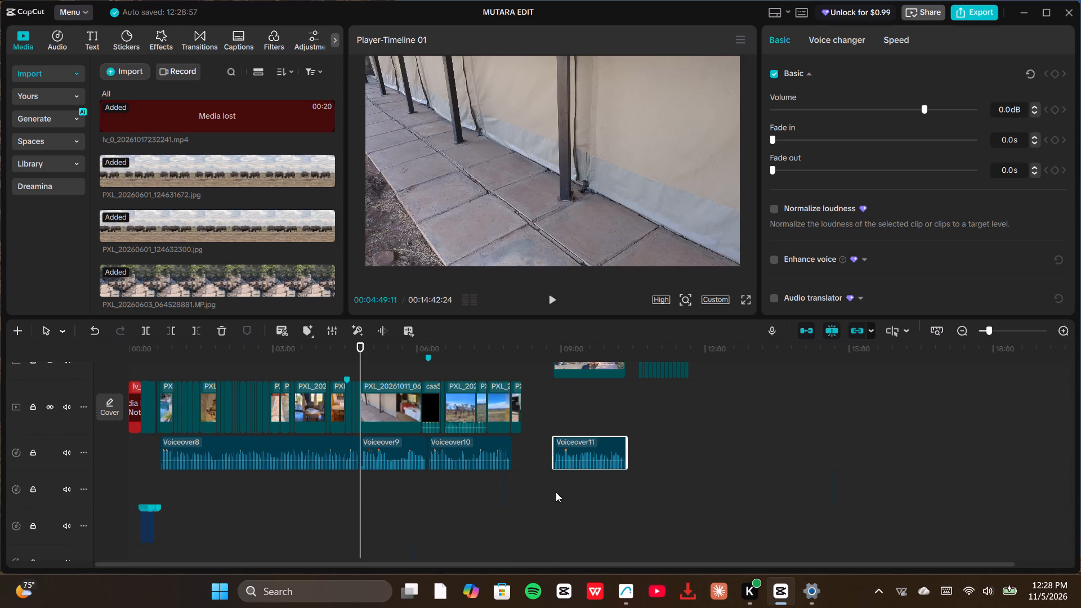
scroll(422, 503, "down", 3)
scroll(422, 503, "up", 4)
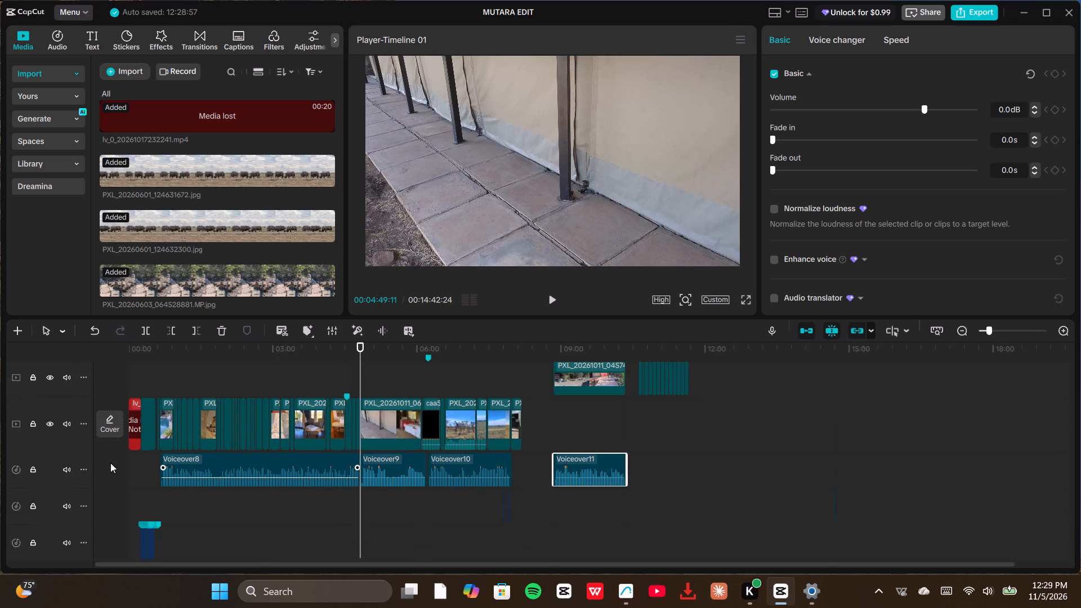
left_click(141, 473)
left_click(551, 302)
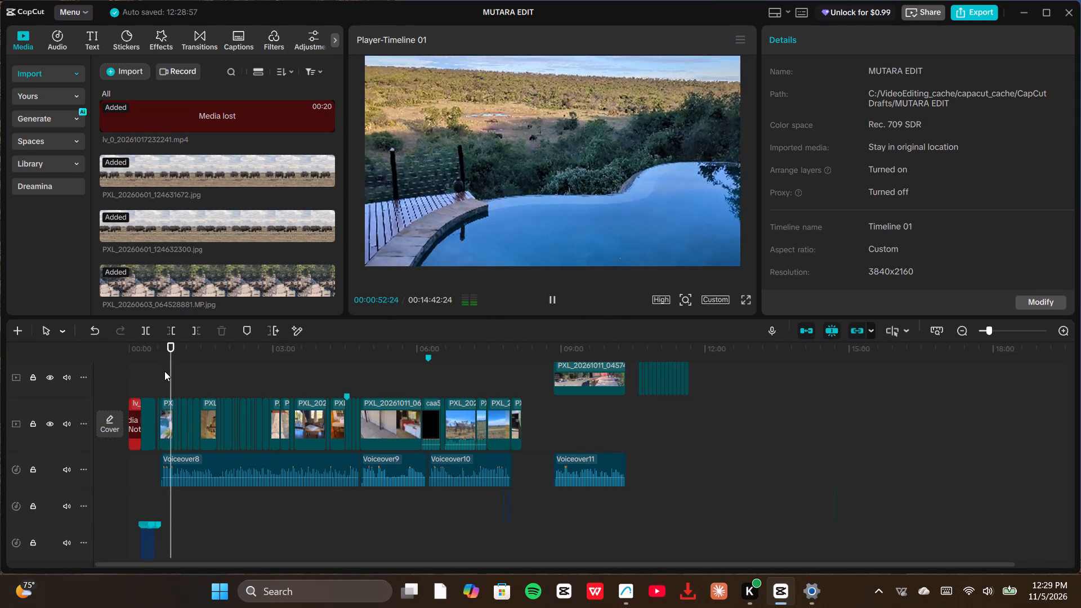
key("space")
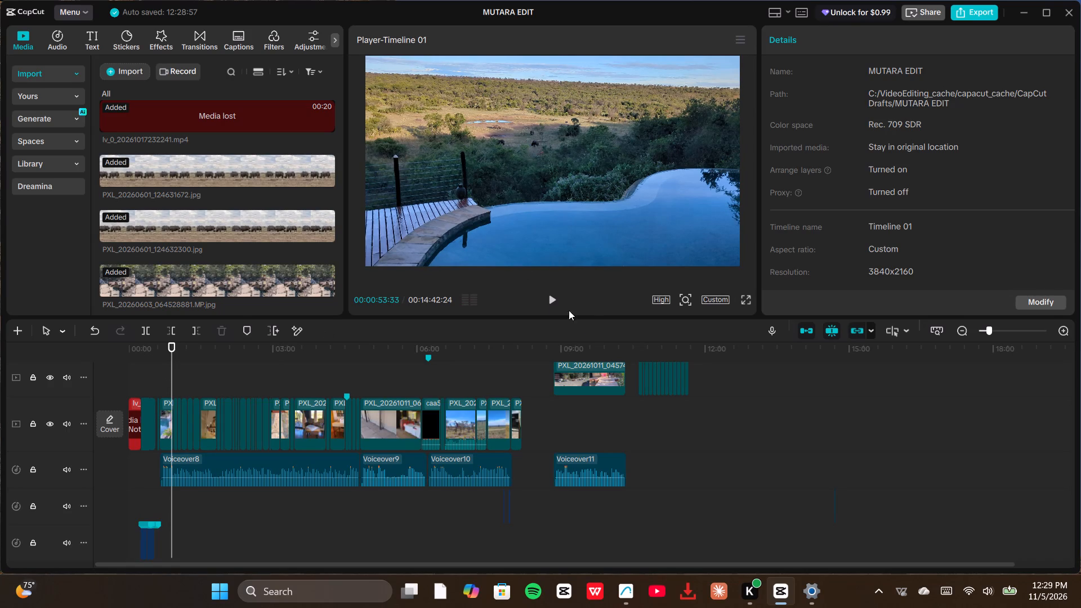
left_click(551, 296)
left_click(551, 296)
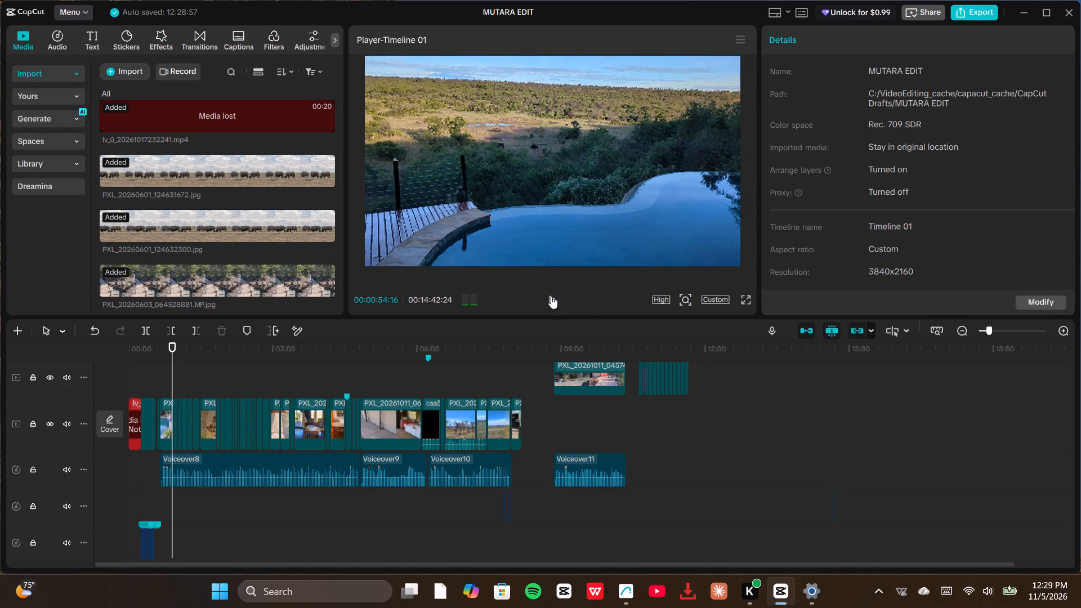
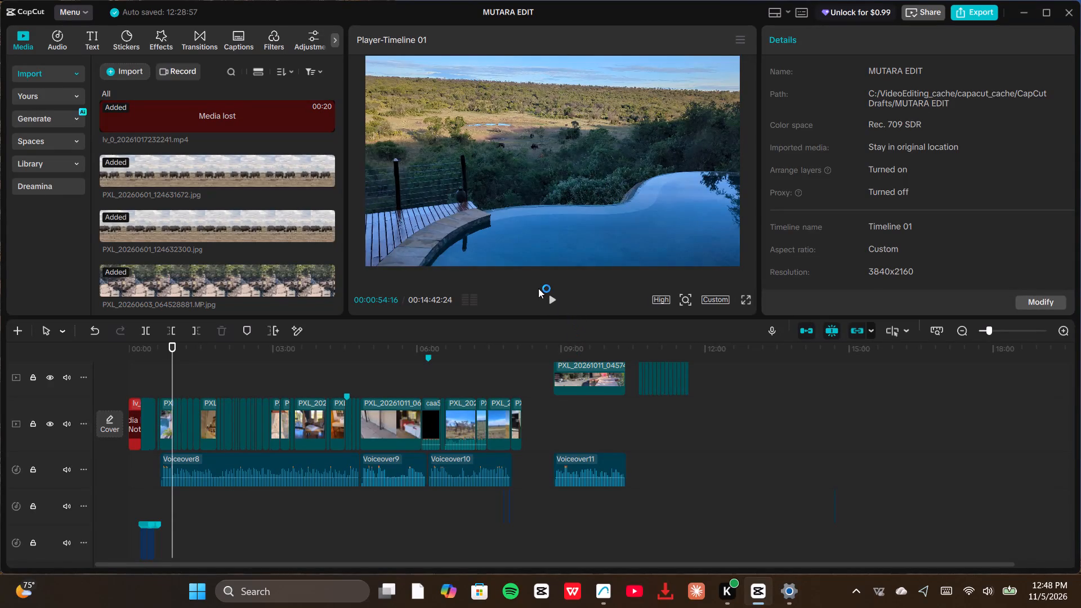
Play the timeline from 00:00:54:16 to about 00:01:07 to check Voiceover8, stopping with the playhead back at 00:00:23:18.
left_click(559, 298)
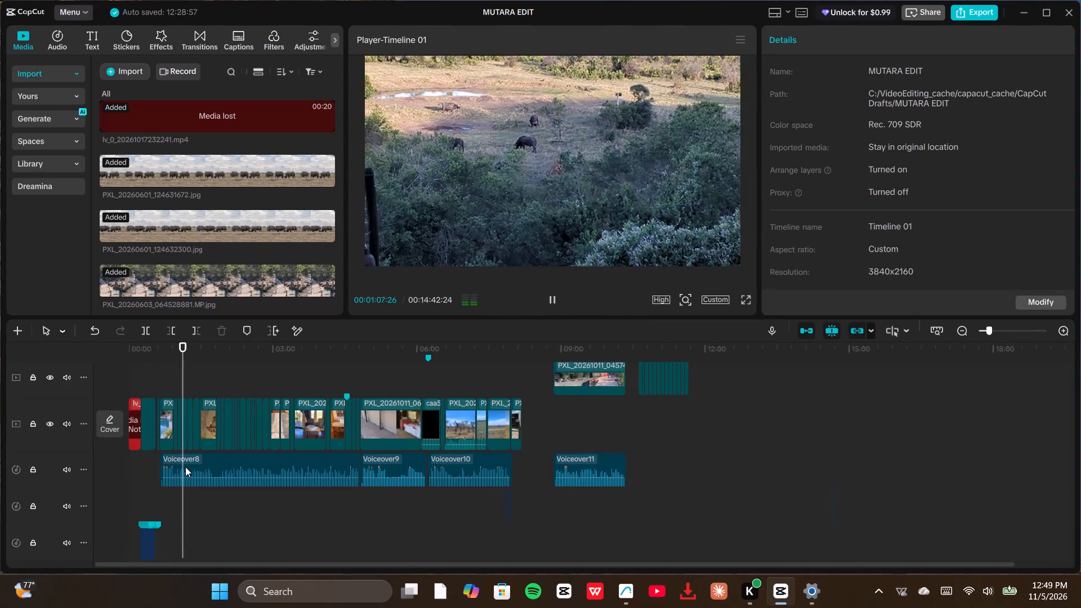
left_click(148, 379)
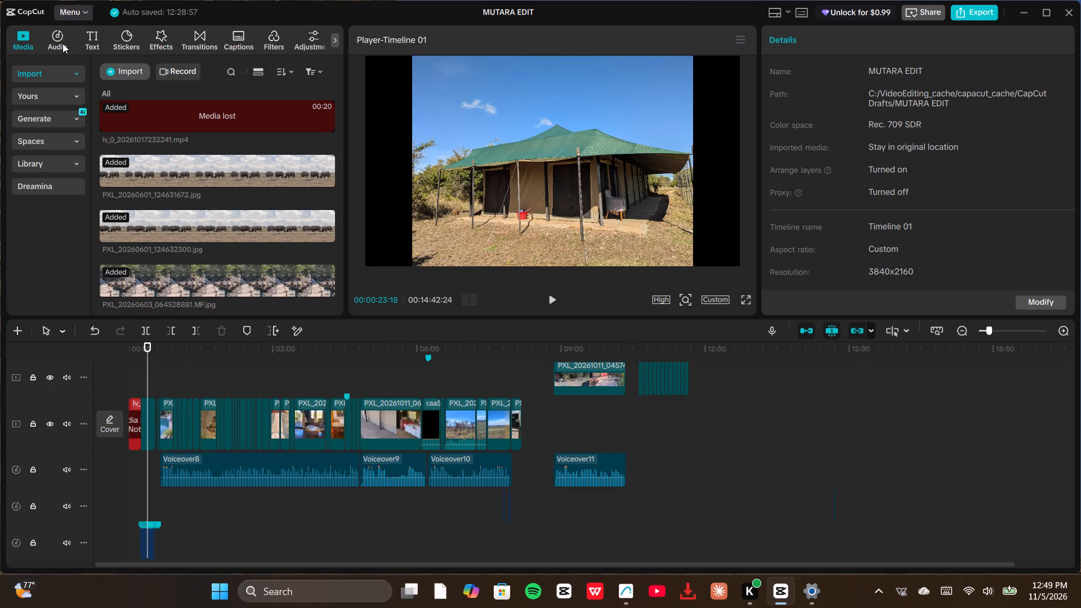
Audition the first favorite music tracks and add "Powerful songs like action movie music" to the lowest audio track at about 13:18.
left_click(62, 43)
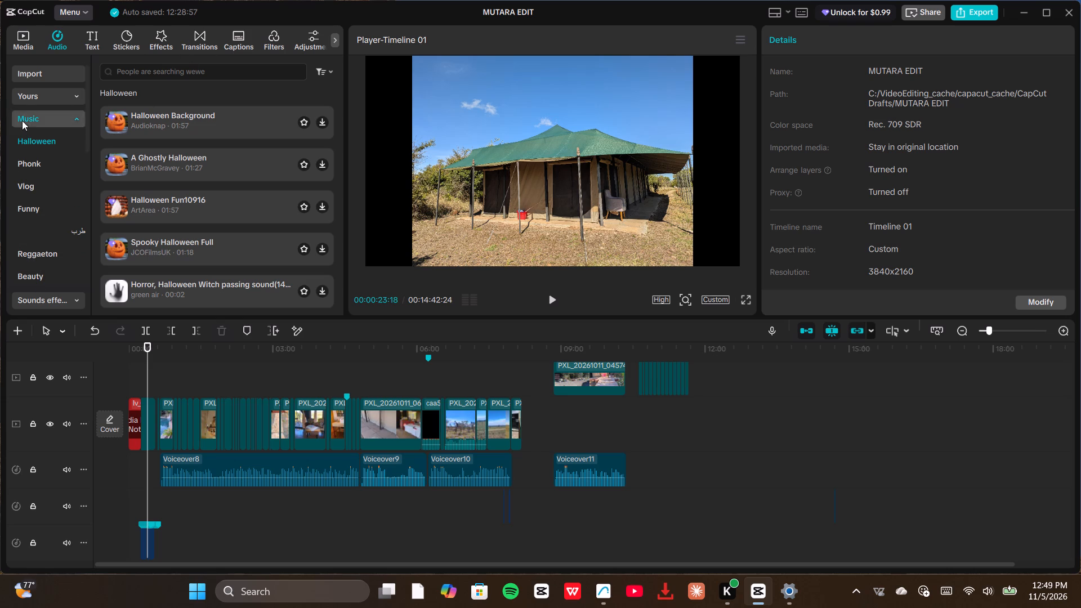
scroll(22, 120, "down", 9)
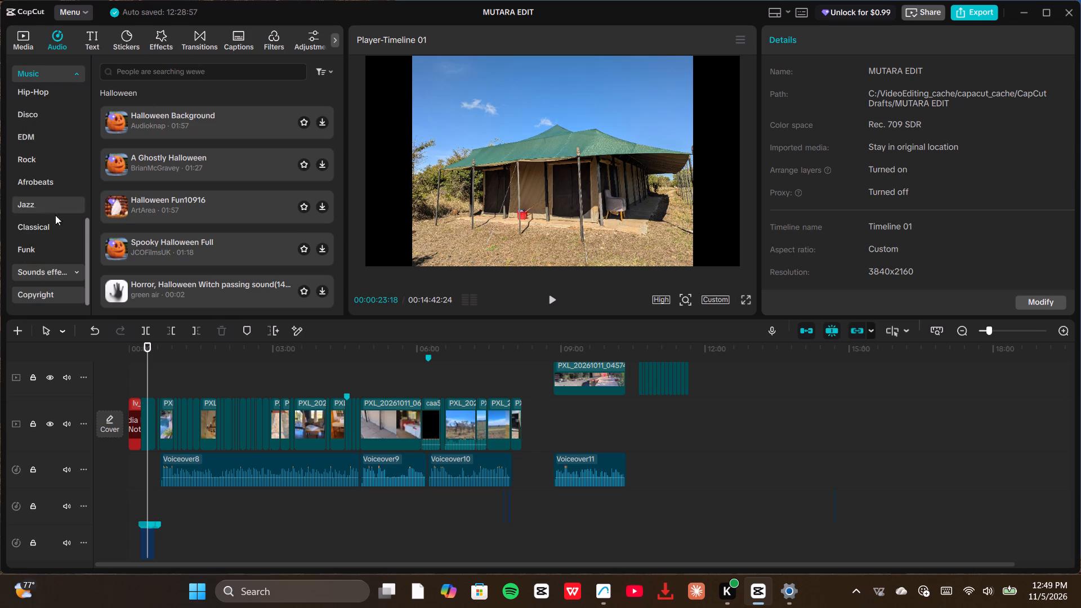
left_click(75, 272)
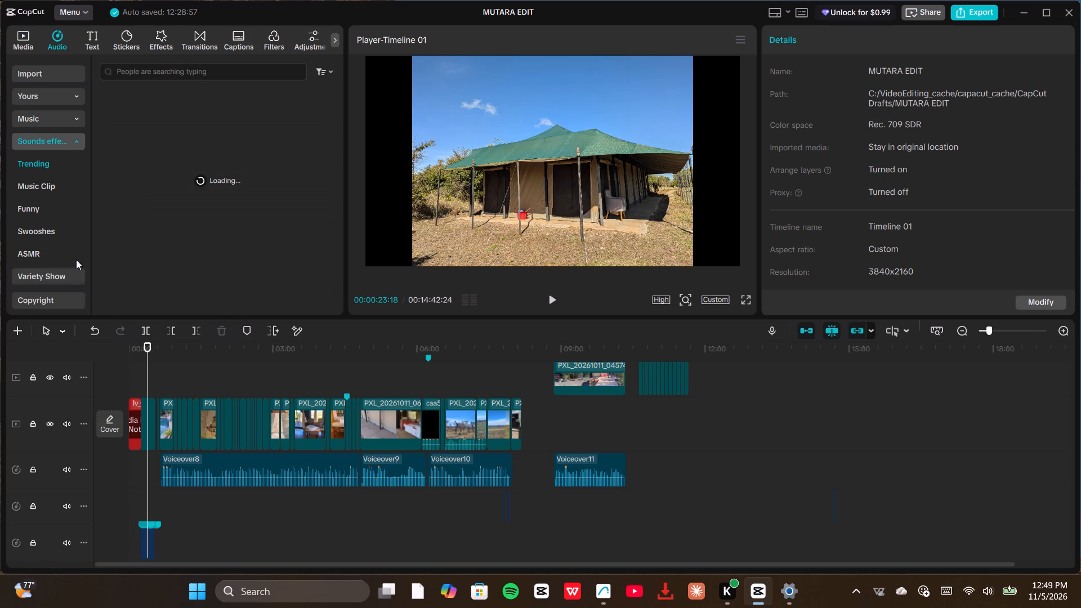
left_click(55, 97)
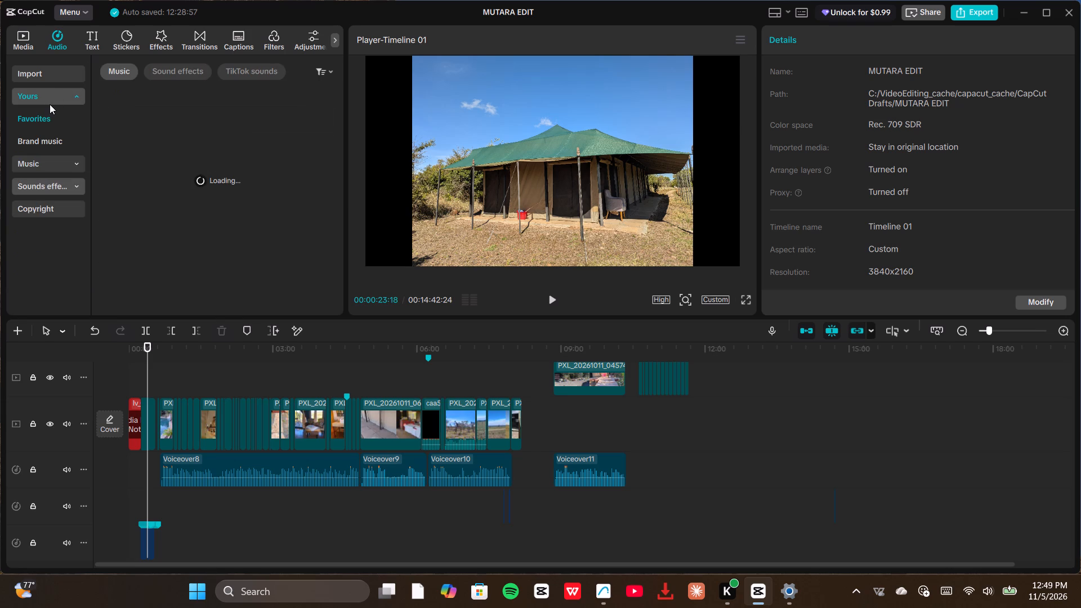
left_click(43, 115)
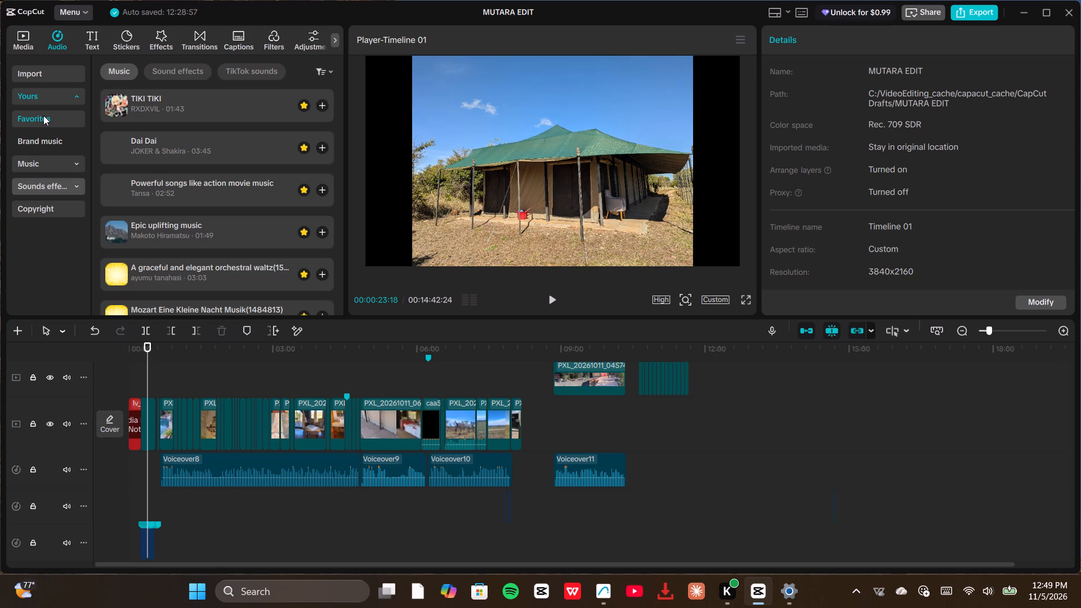
left_click(157, 101)
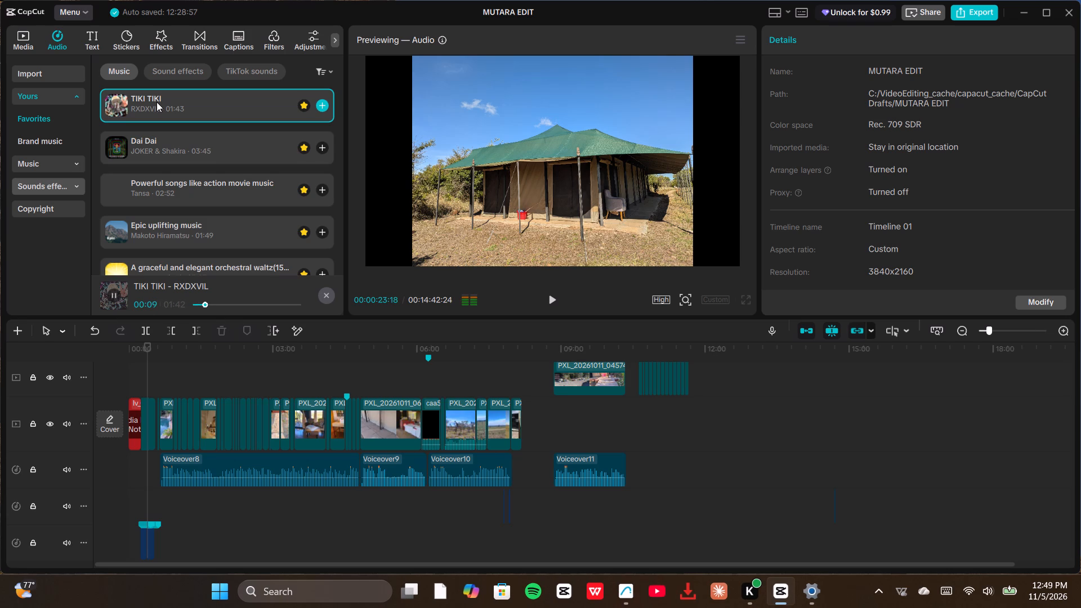
left_click(144, 151)
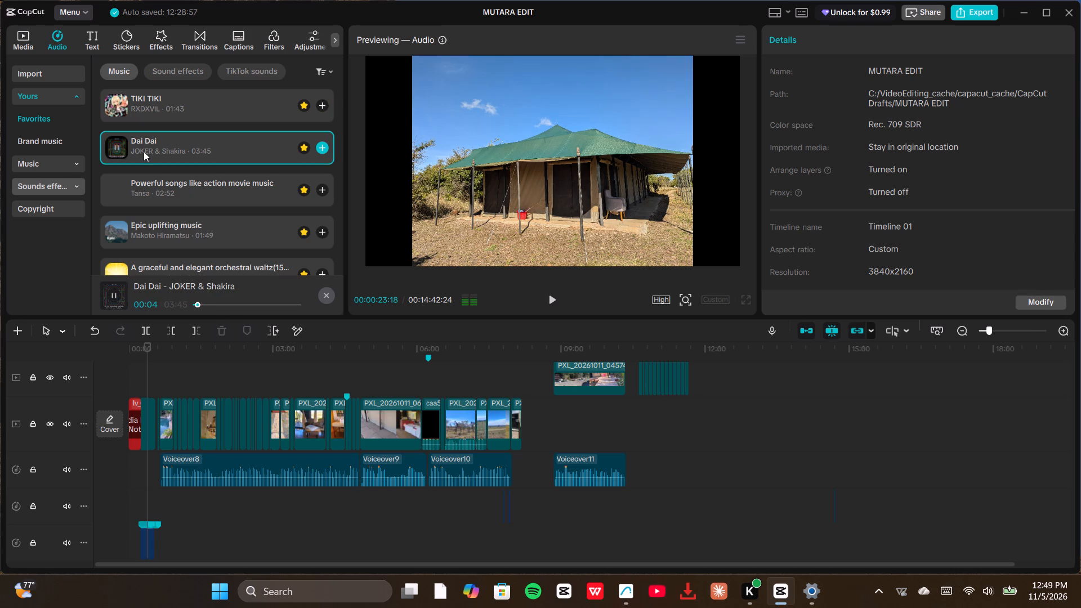
left_click(140, 187)
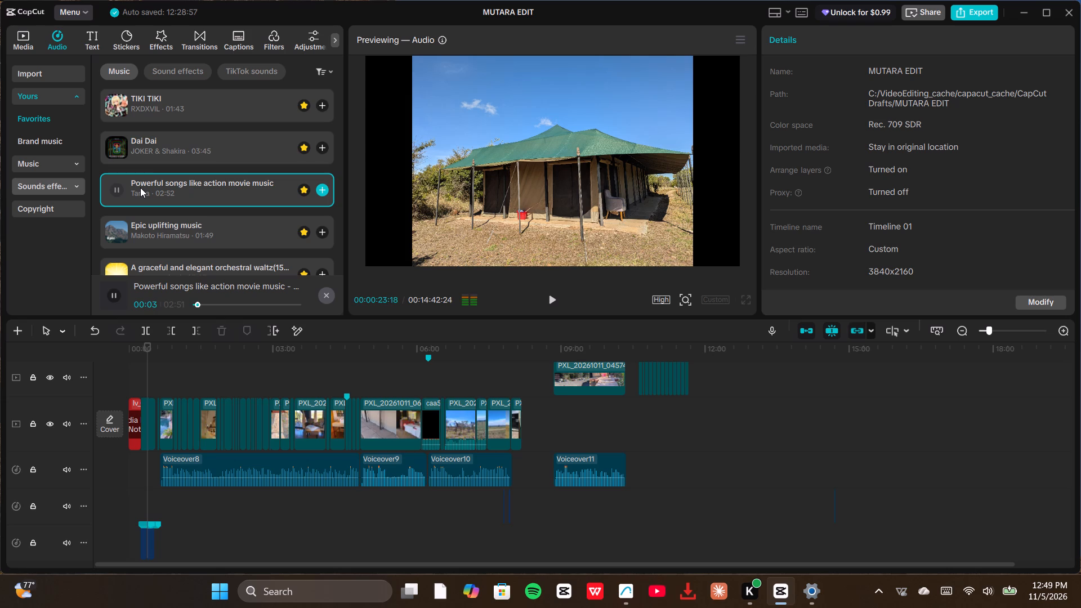
left_click_drag(152, 182, 769, 509)
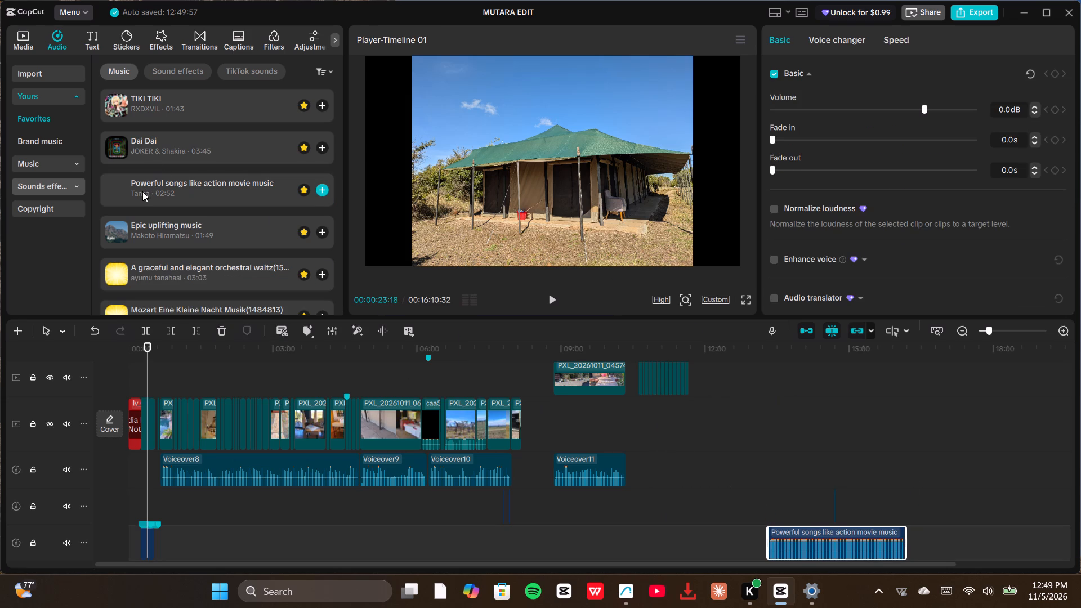
Preview Epic uplifting music and "A graceful and elegant orchestral waltz", placing the waltz just after "Powerful songs like action movie music" on its track.
left_click(133, 230)
scroll(197, 229, "down", 1)
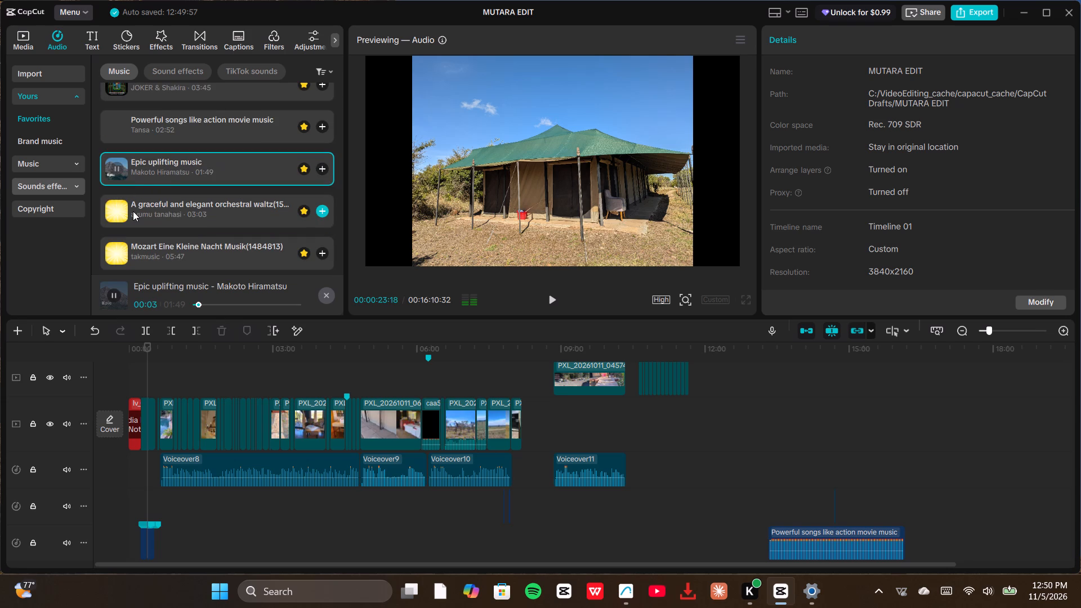
left_click(135, 211)
scroll(155, 211, "down", 1)
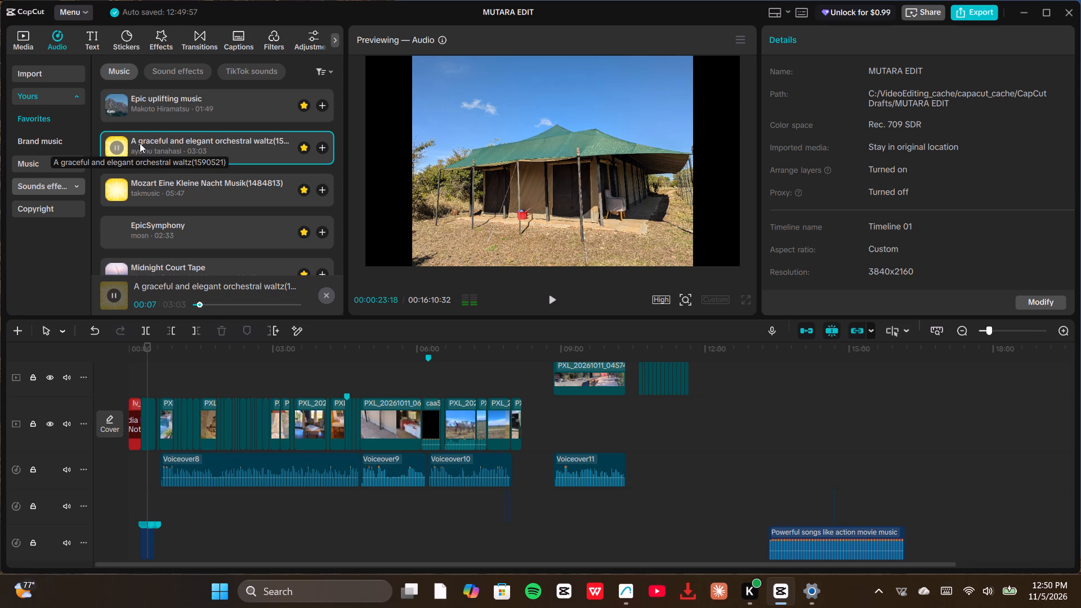
left_click_drag(140, 144, 642, 557)
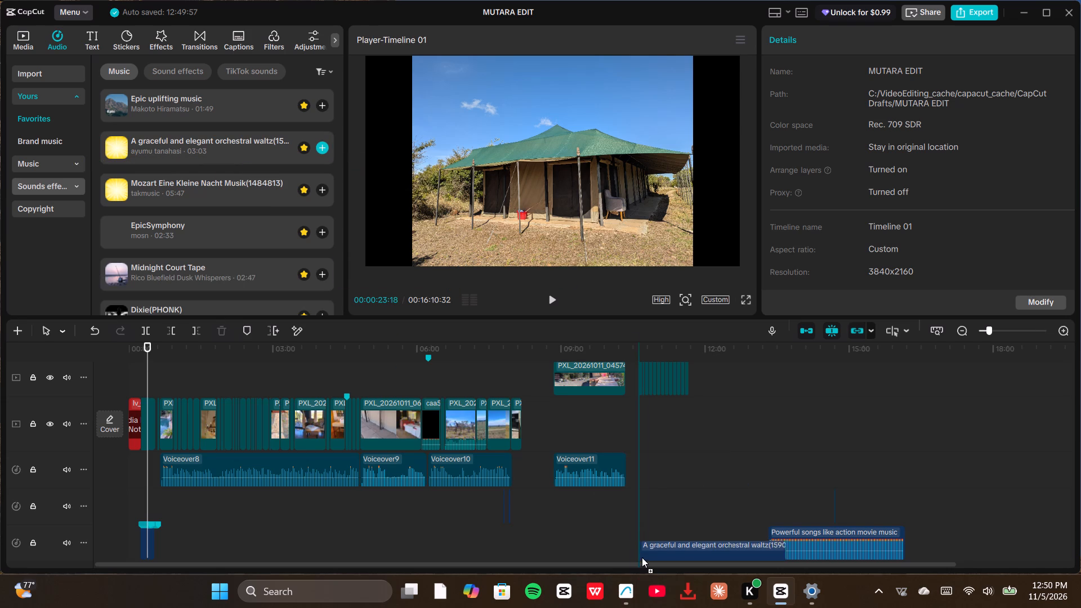
left_click_drag(642, 557, 912, 547)
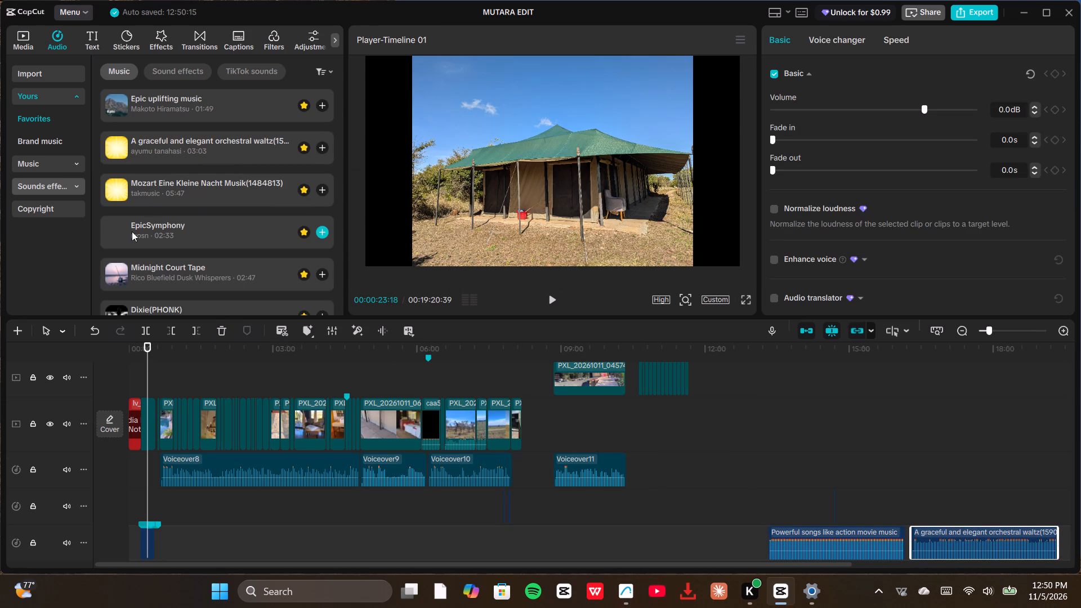
Preview EpicSymphony and Midnight Court Tape, placing Midnight Court Tape on a new bottom audio track at about 10:37.
double_click(132, 231)
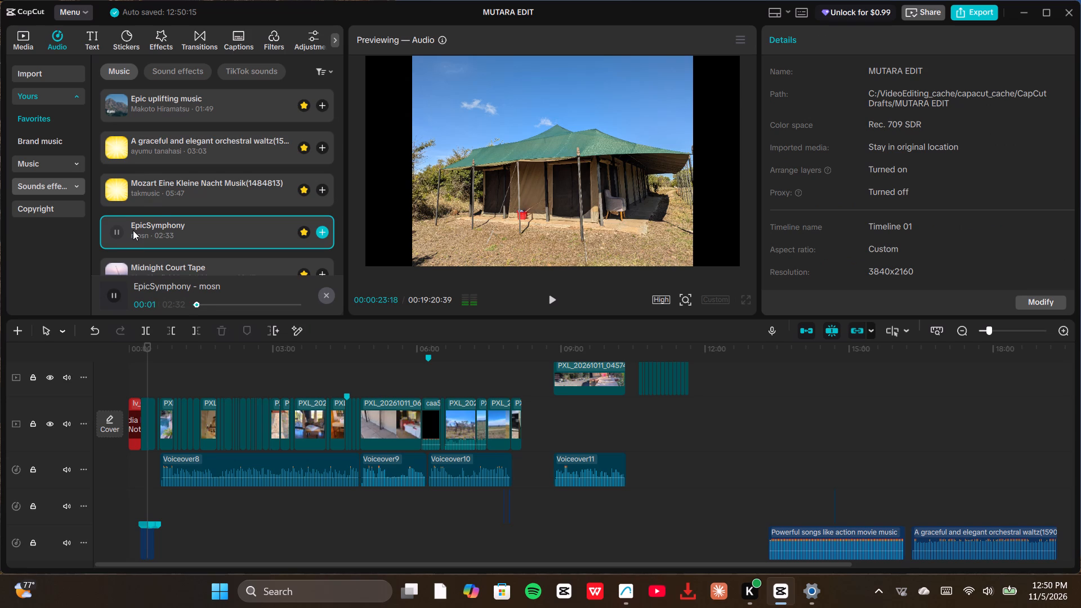
scroll(158, 211, "down", 1)
left_click(140, 209)
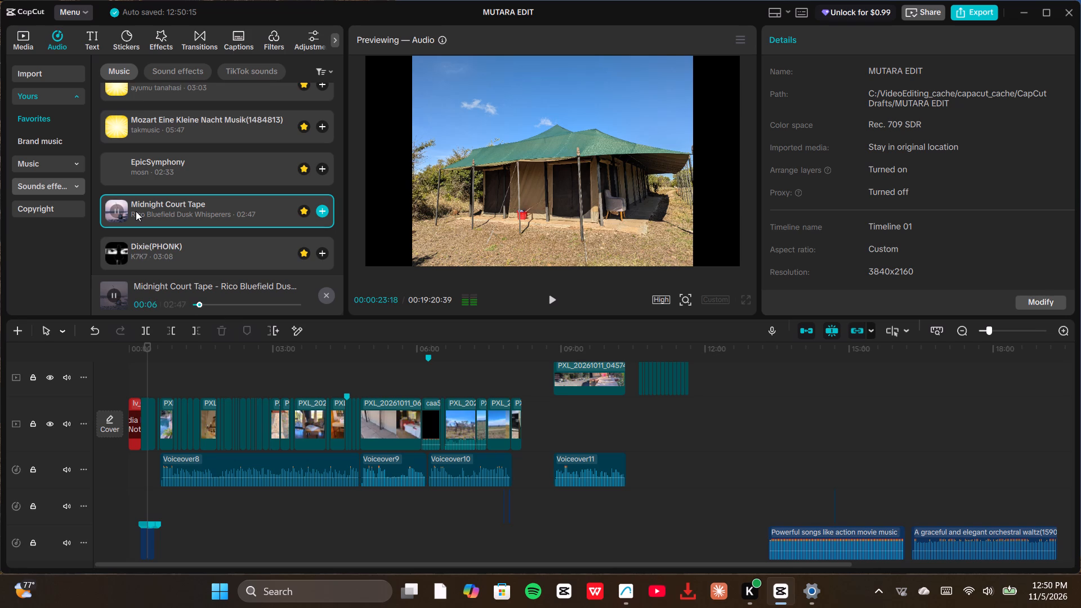
left_click_drag(136, 211, 633, 547)
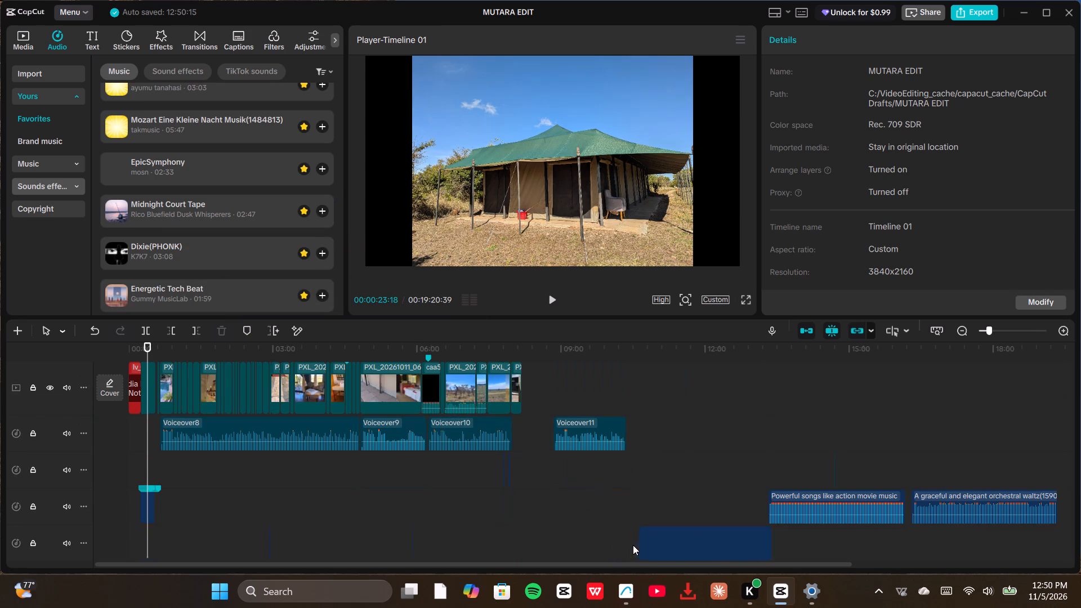
Audition the favorites from Dixie(PHONK) through Do It Like Me and place Do It Like Me on Midnight Court Tape's track at about 14:40.
left_click(140, 255)
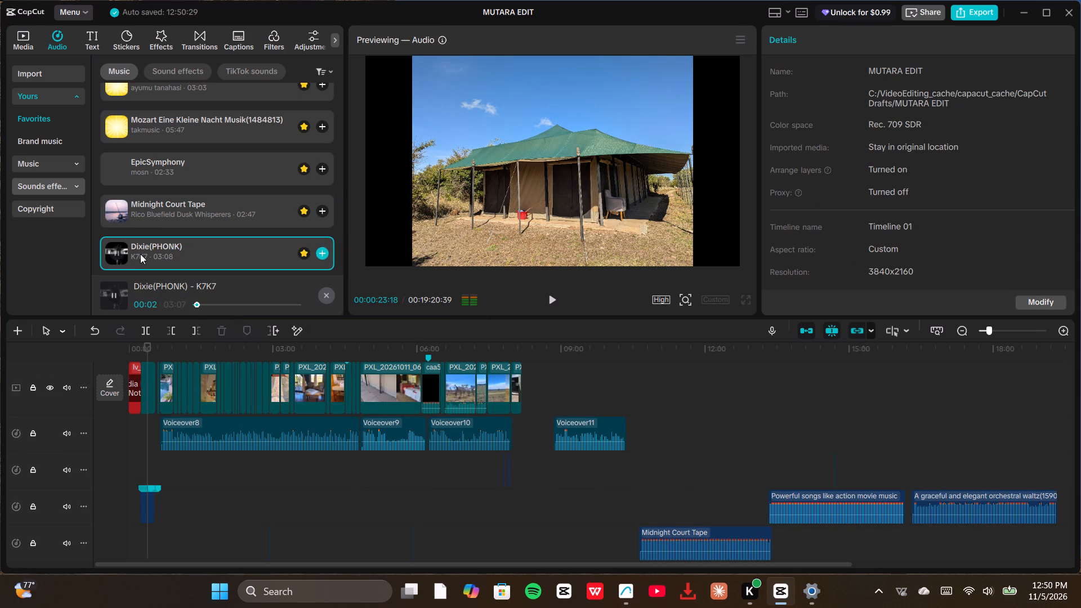
scroll(148, 242, "down", 1)
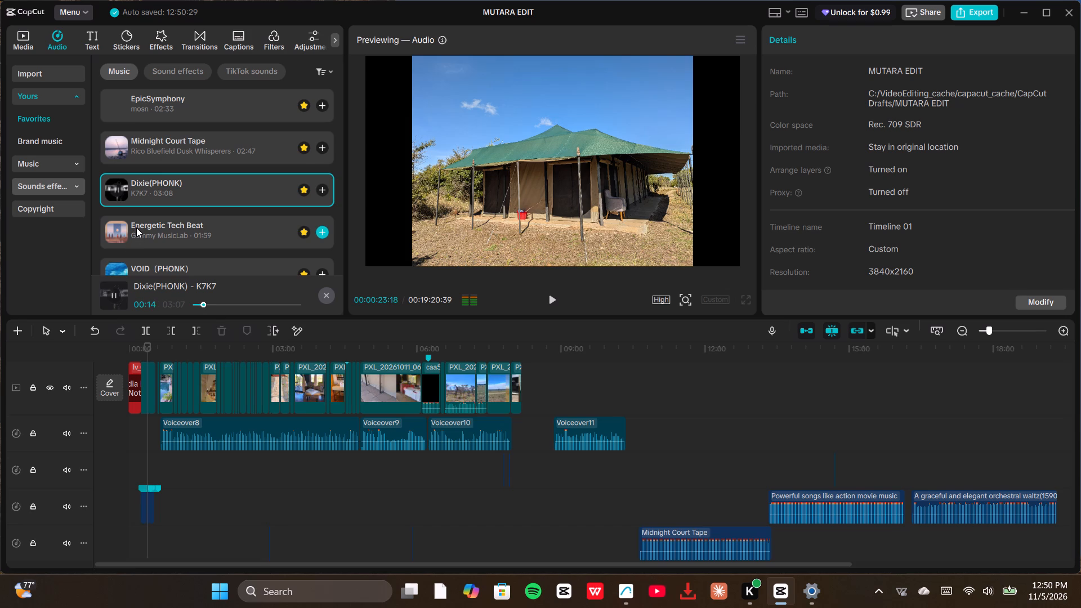
double_click(136, 227)
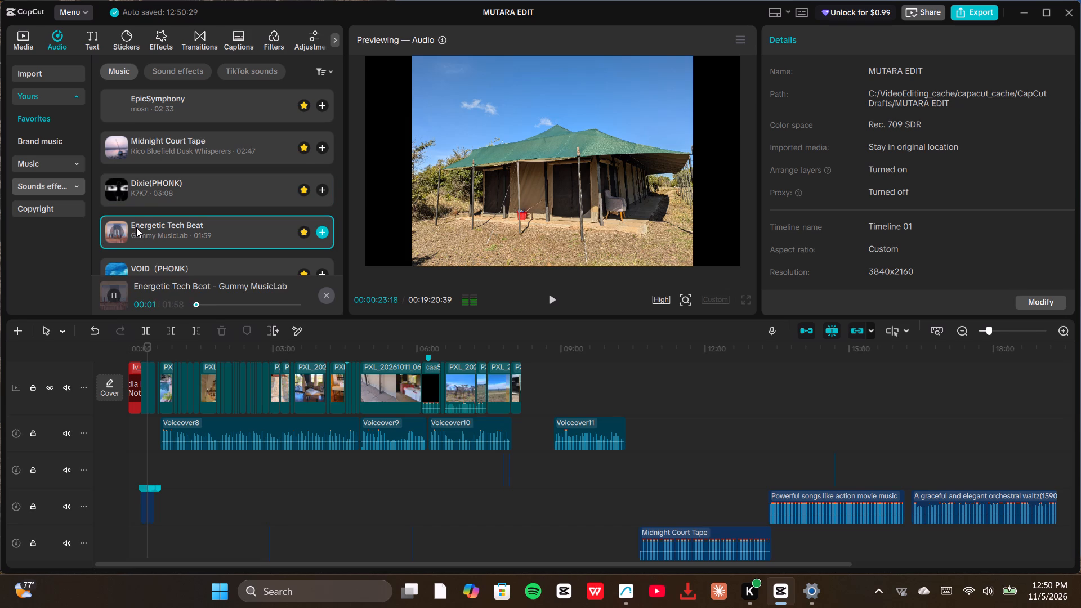
scroll(138, 251, "down", 1)
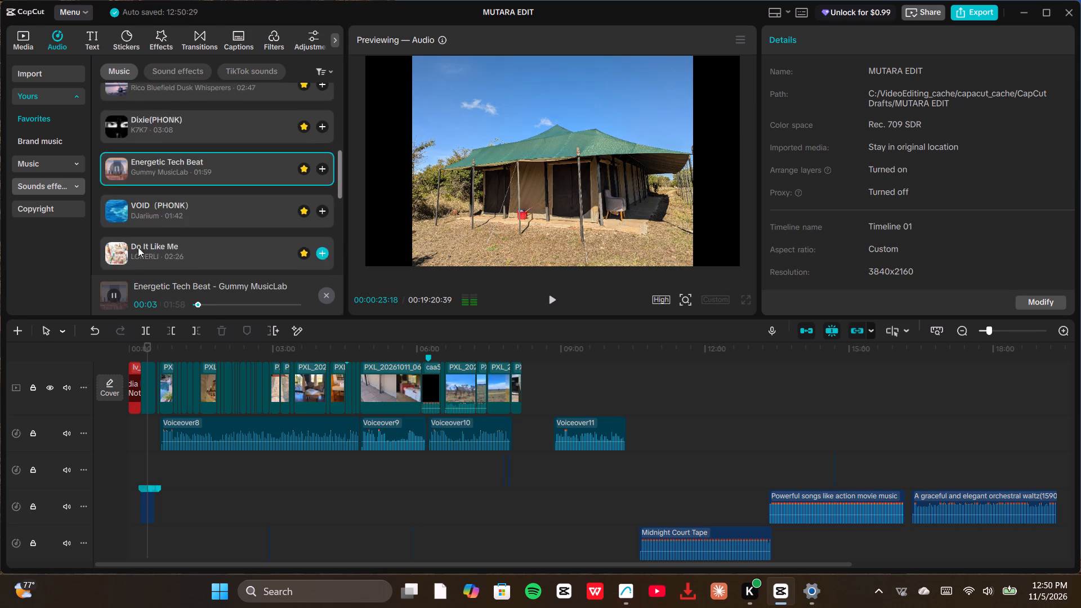
scroll(138, 247, "down", 1)
double_click(139, 149)
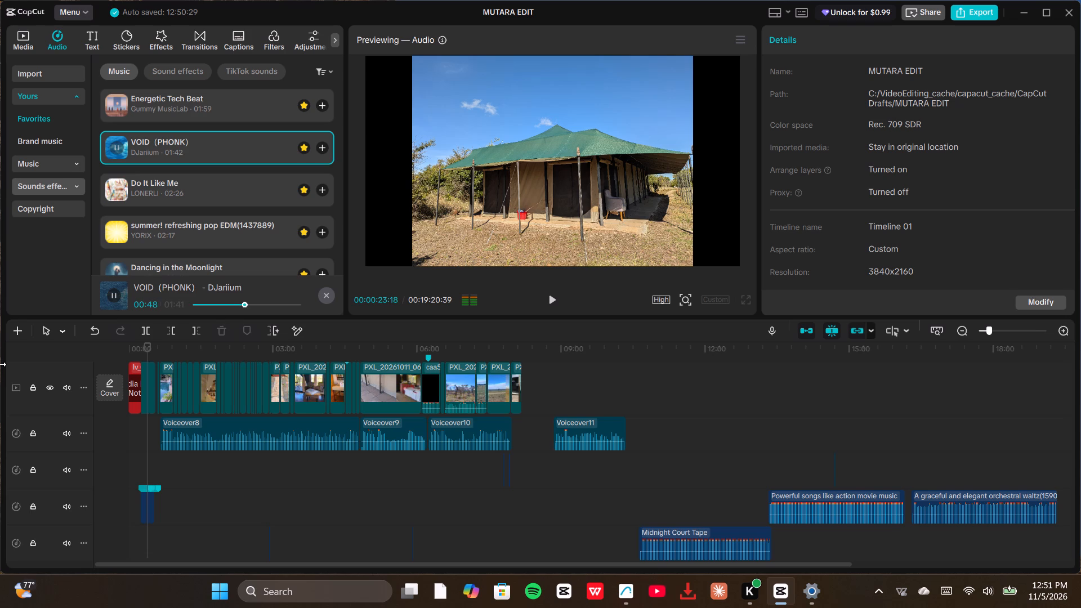
double_click(172, 191)
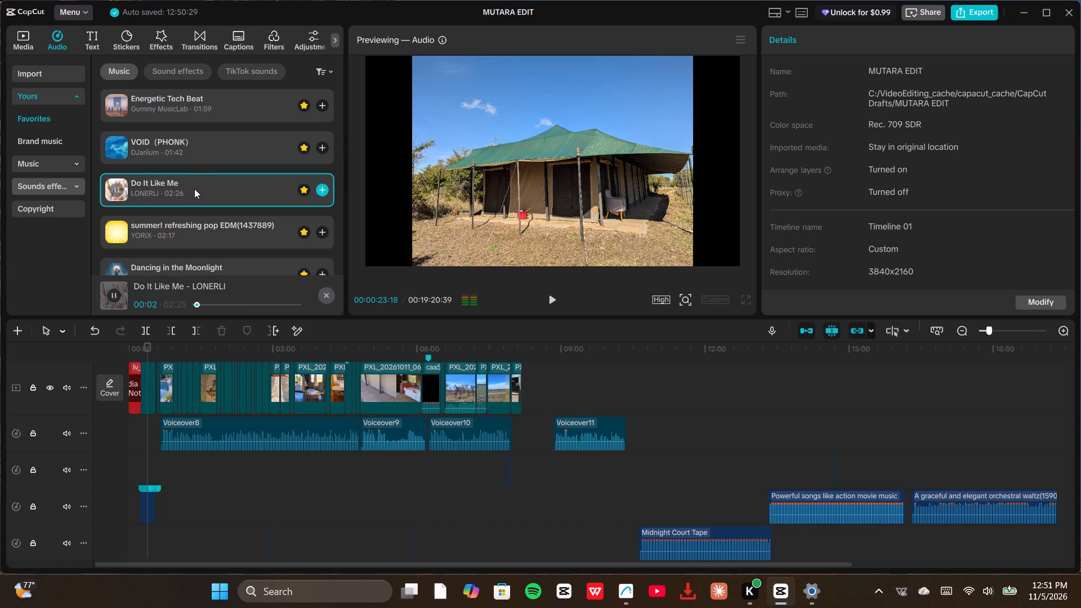
left_click_drag(191, 189, 709, 529)
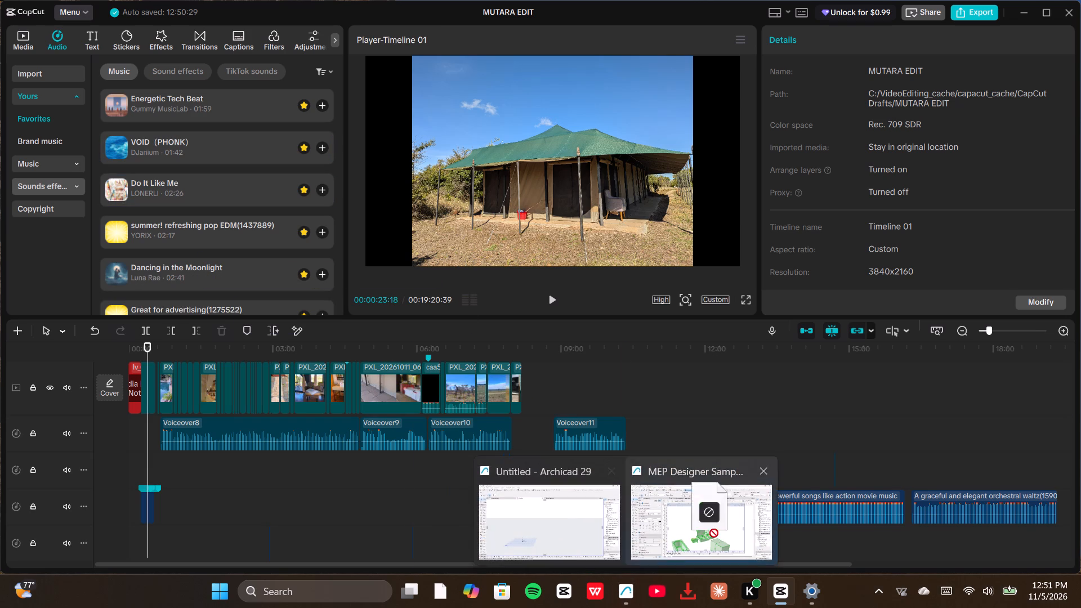
left_click_drag(709, 529, 838, 543)
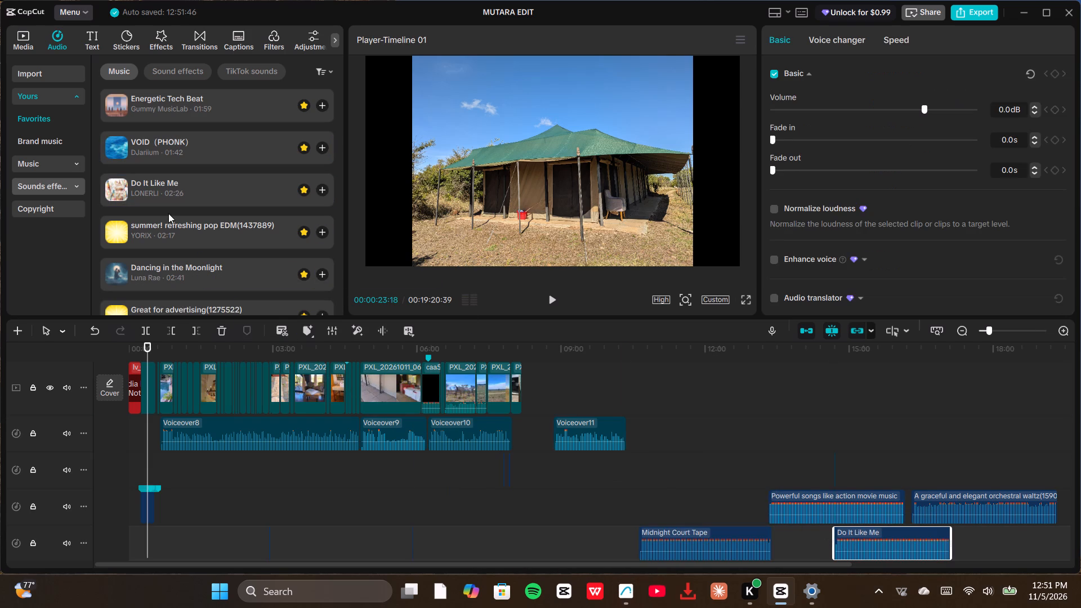
Audition the favorites "summer! refreshing pop EDM", Dancing in the Moonlight and Great for advertising as possible background music.
left_click(159, 230)
scroll(159, 232, "down", 1)
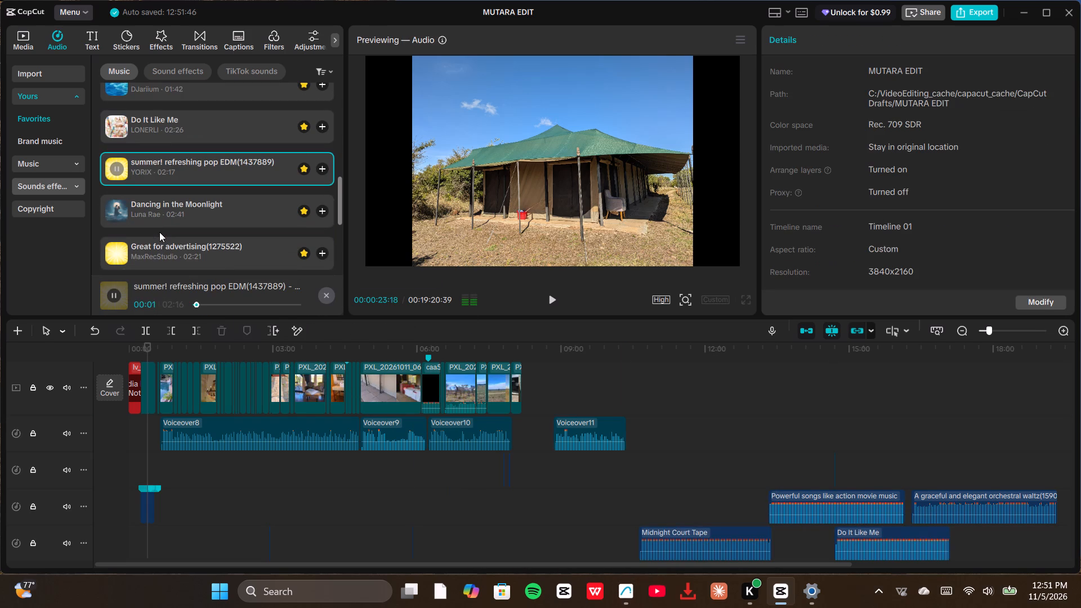
left_click(205, 303)
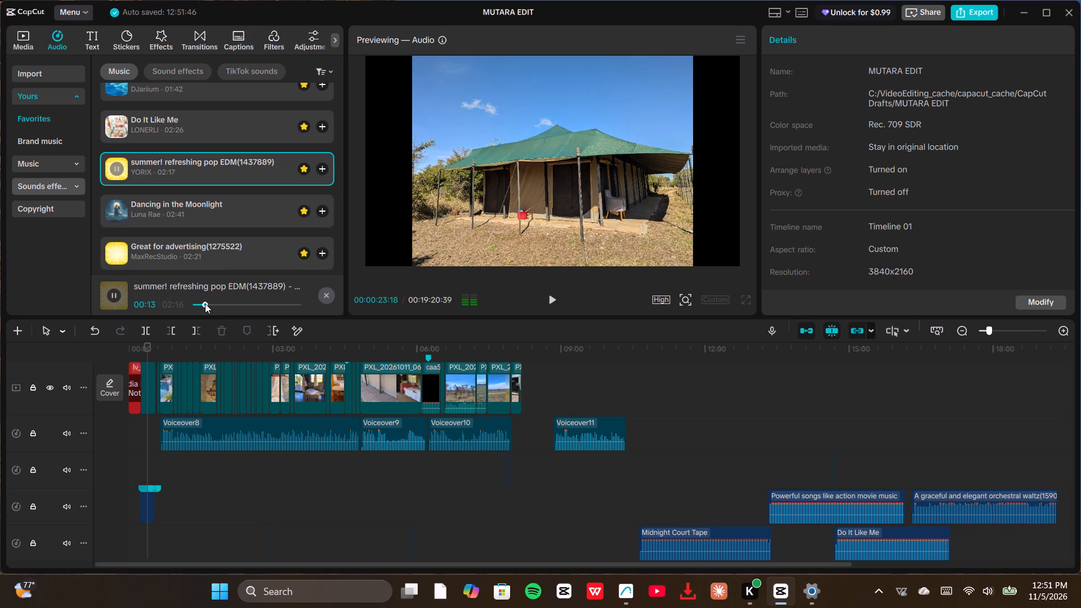
left_click(221, 303)
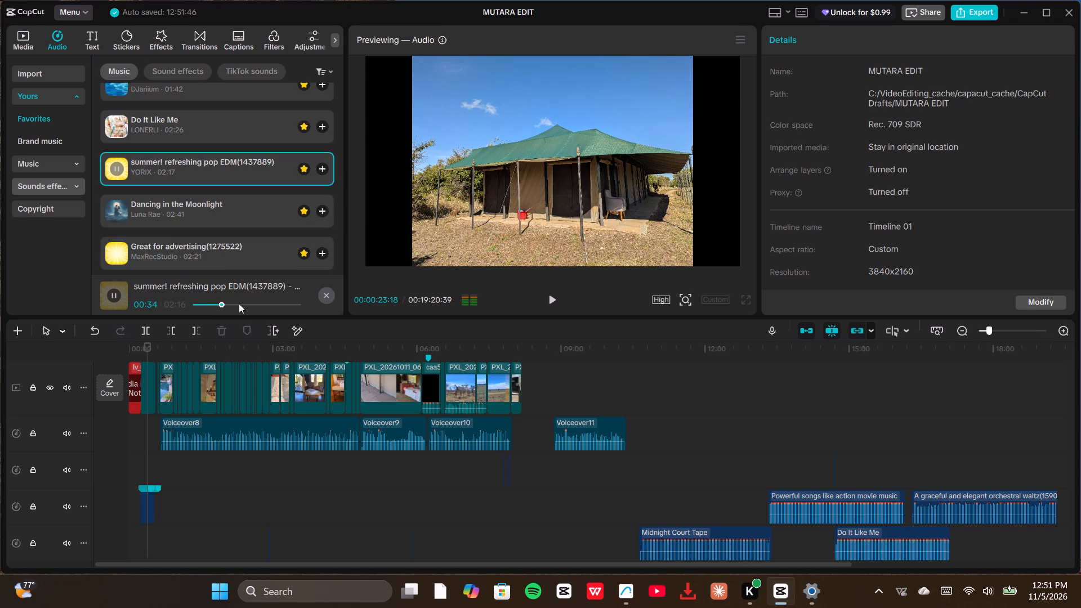
left_click(240, 303)
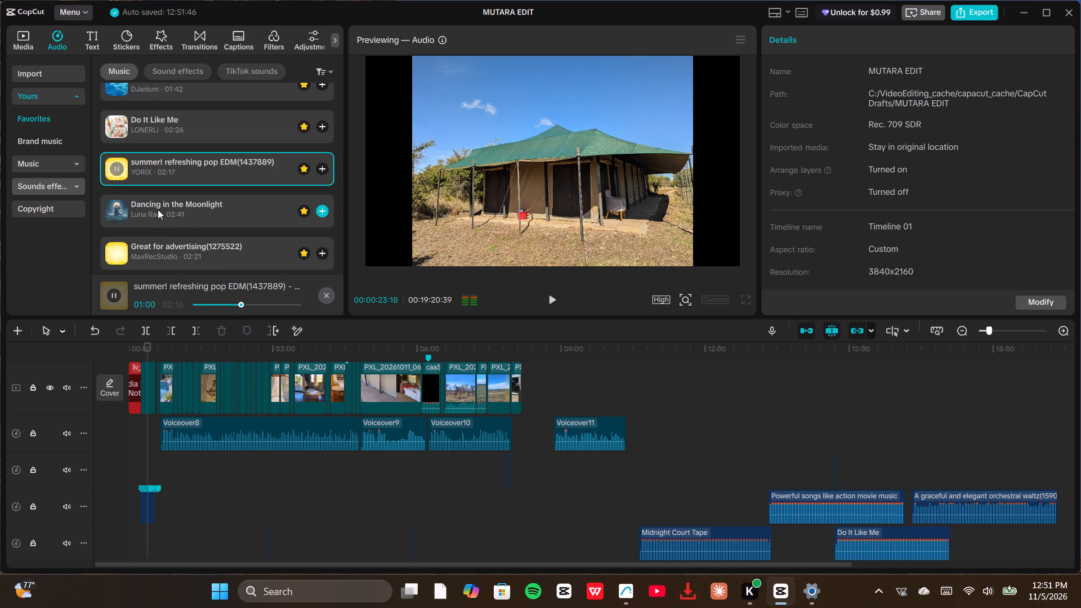
left_click(158, 209)
scroll(158, 209, "down", 1)
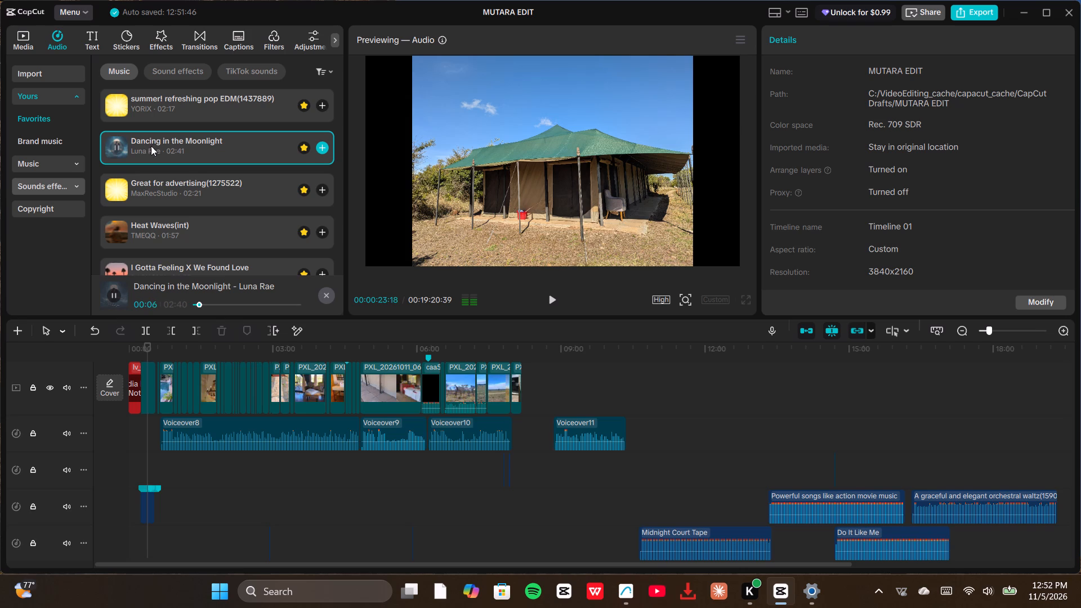
left_click(150, 182)
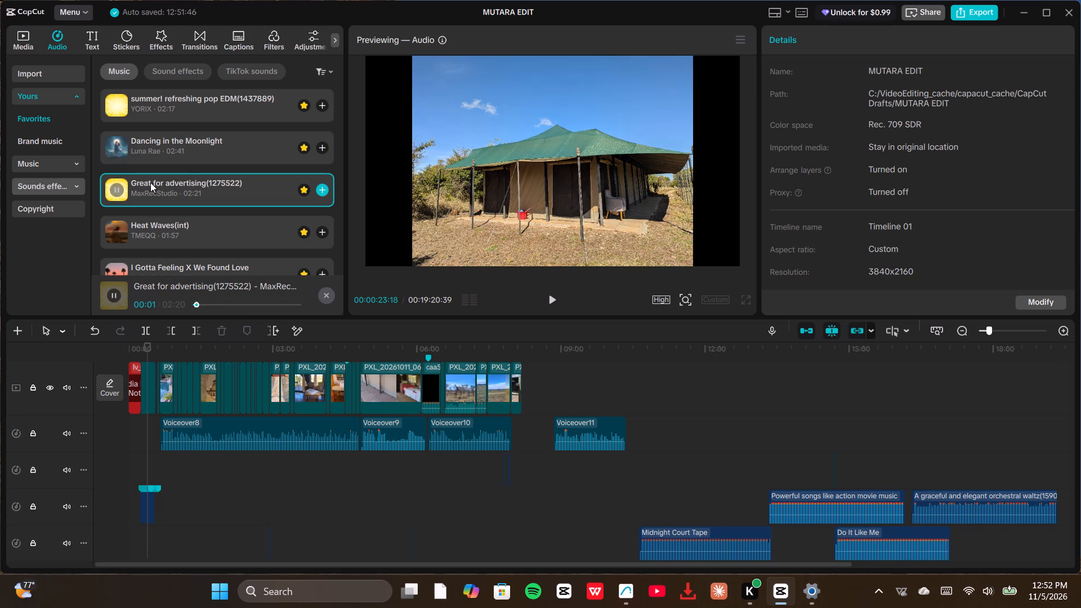
Switch to YouTube, search for "unethical faouzia" and copy the link of the Faouzia - UNETHICAL (Lyrics) video.
left_click(689, 594)
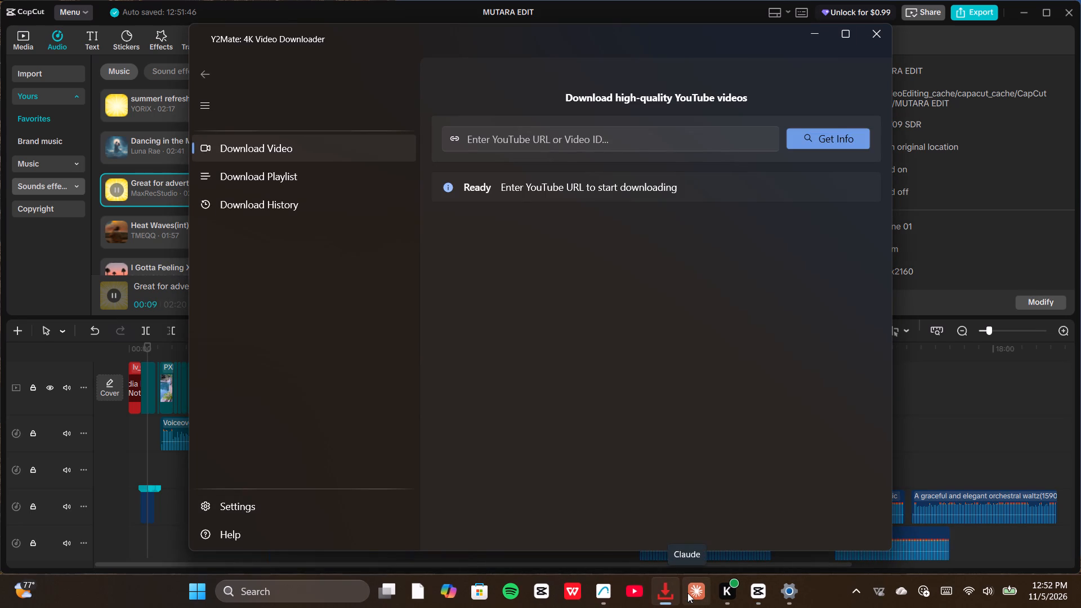
left_click(636, 591)
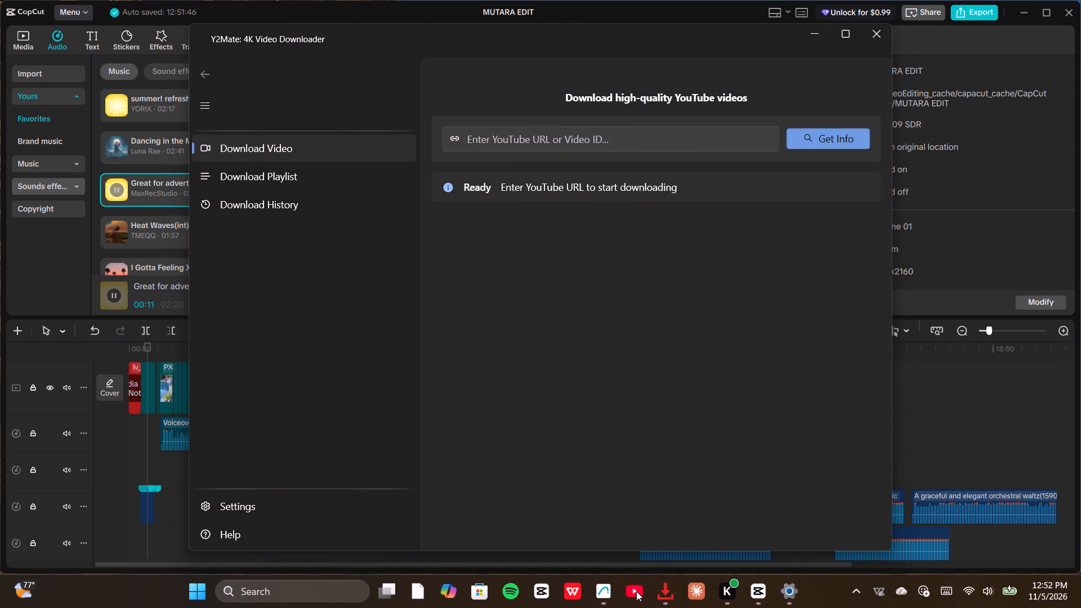
left_click(658, 594)
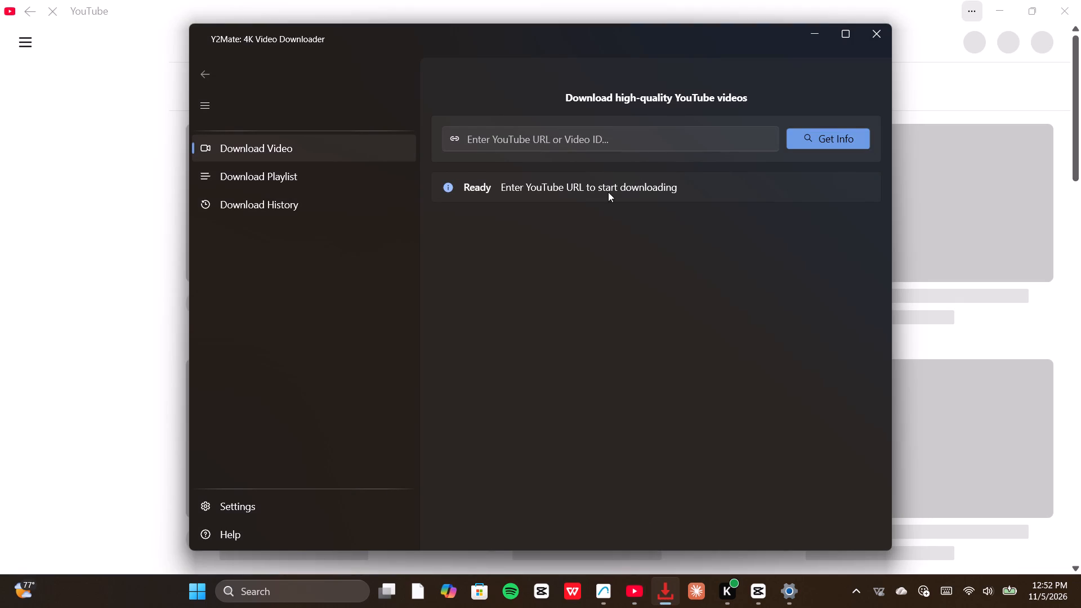
left_click(88, 325)
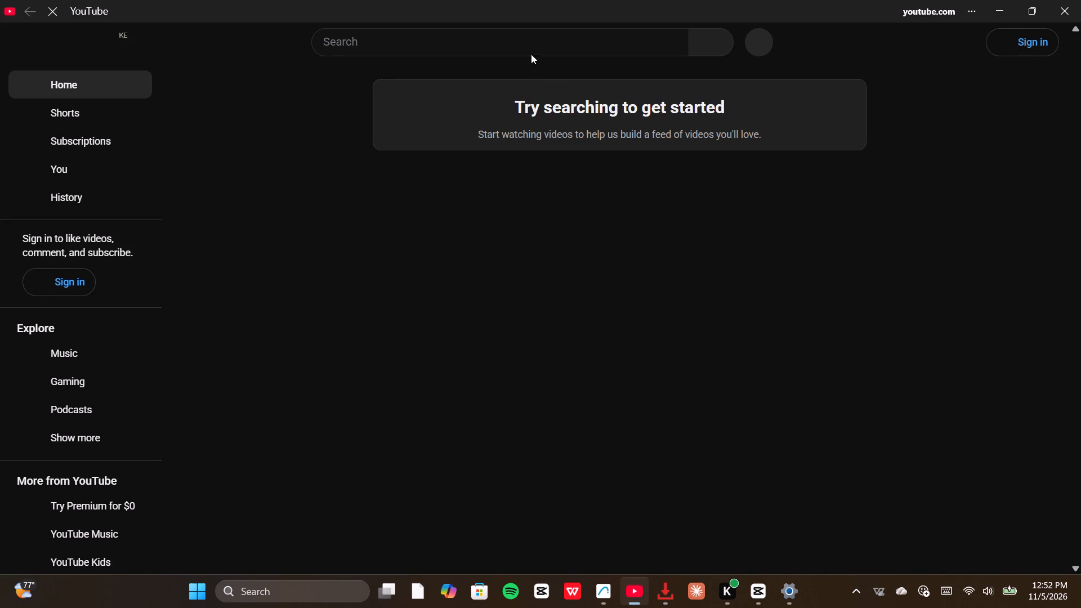
left_click(438, 42)
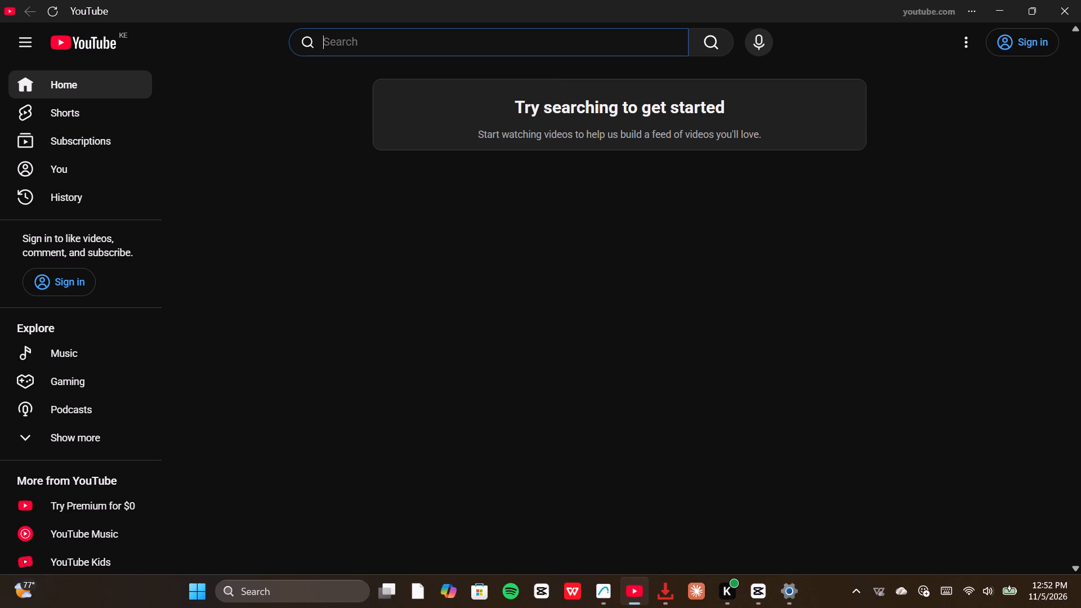
type("unethi")
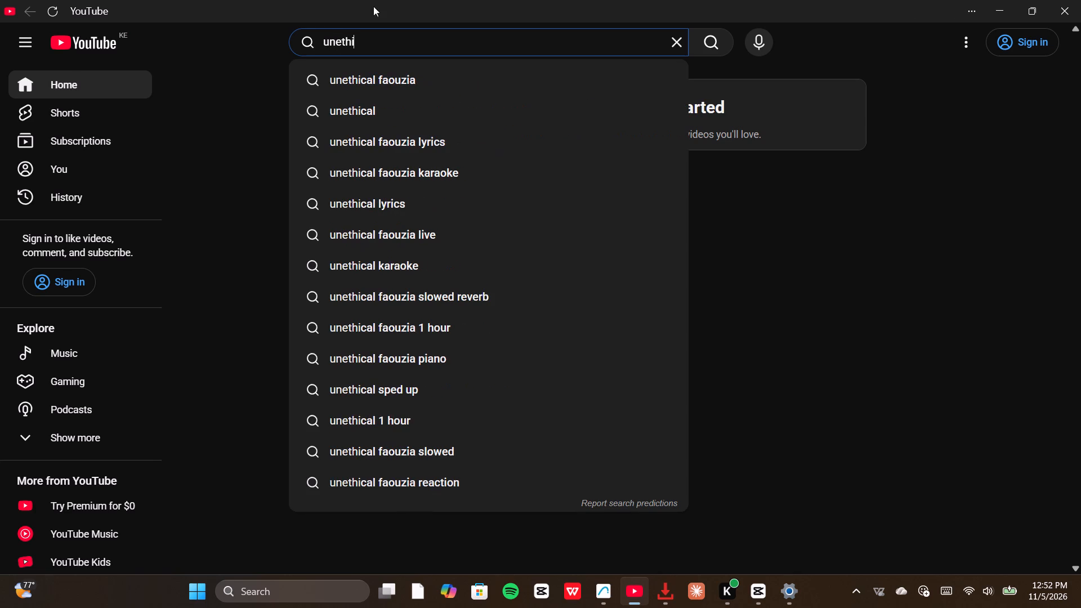
left_click(377, 83)
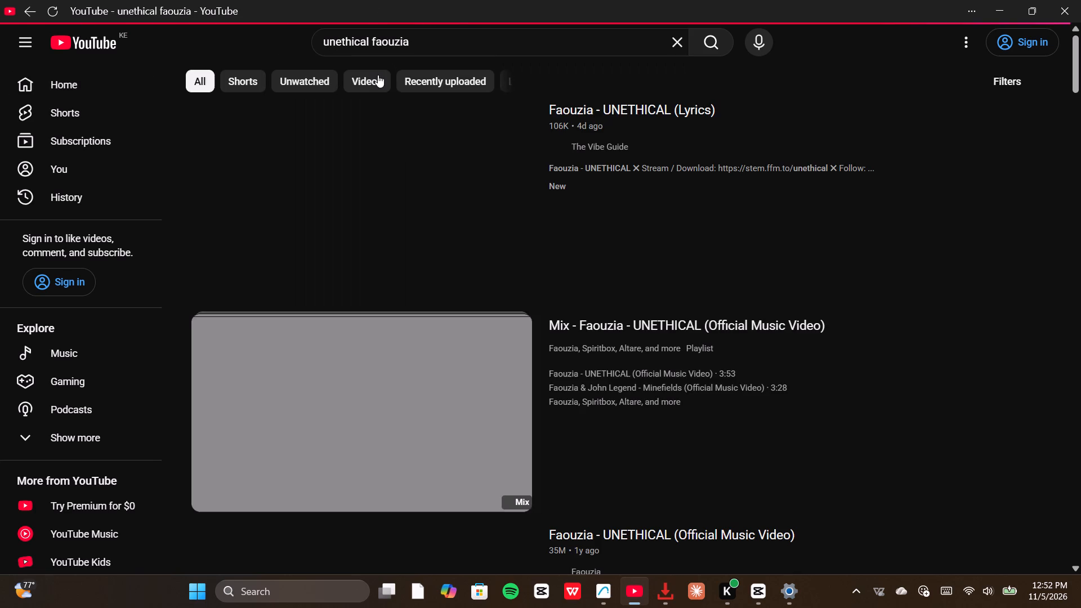
right_click(383, 218)
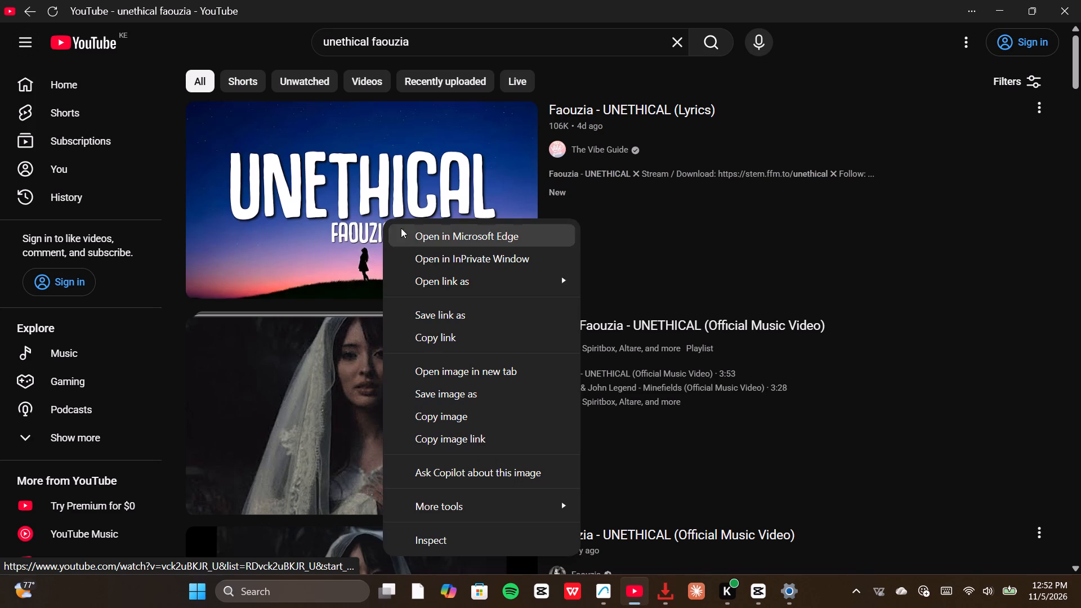
left_click(445, 337)
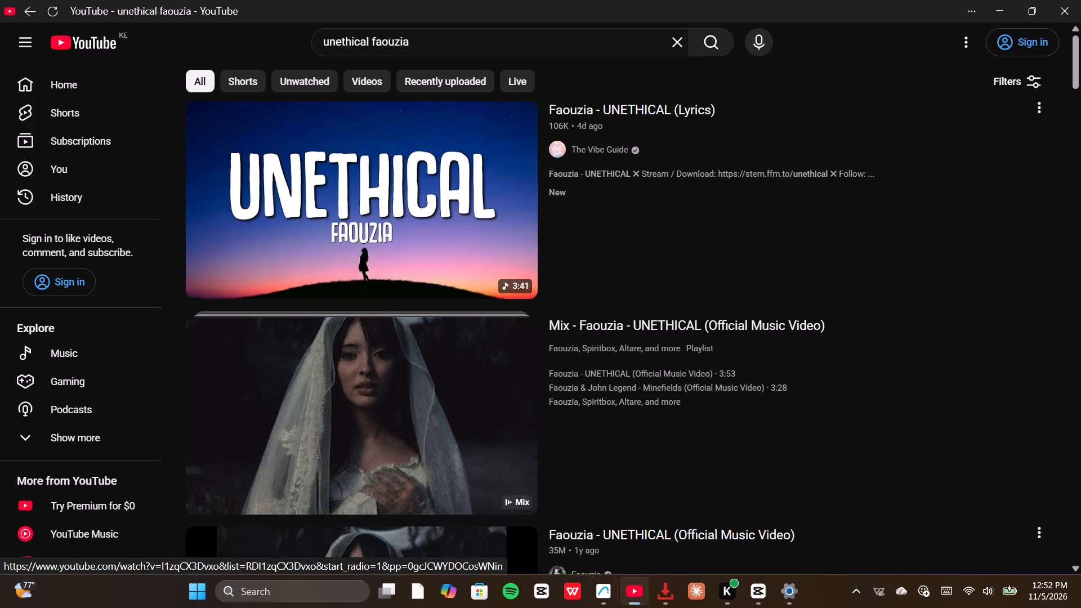
Switch to Y2Mate: 4K Video Downloader and load the video information from the copied YouTube link.
left_click(670, 595)
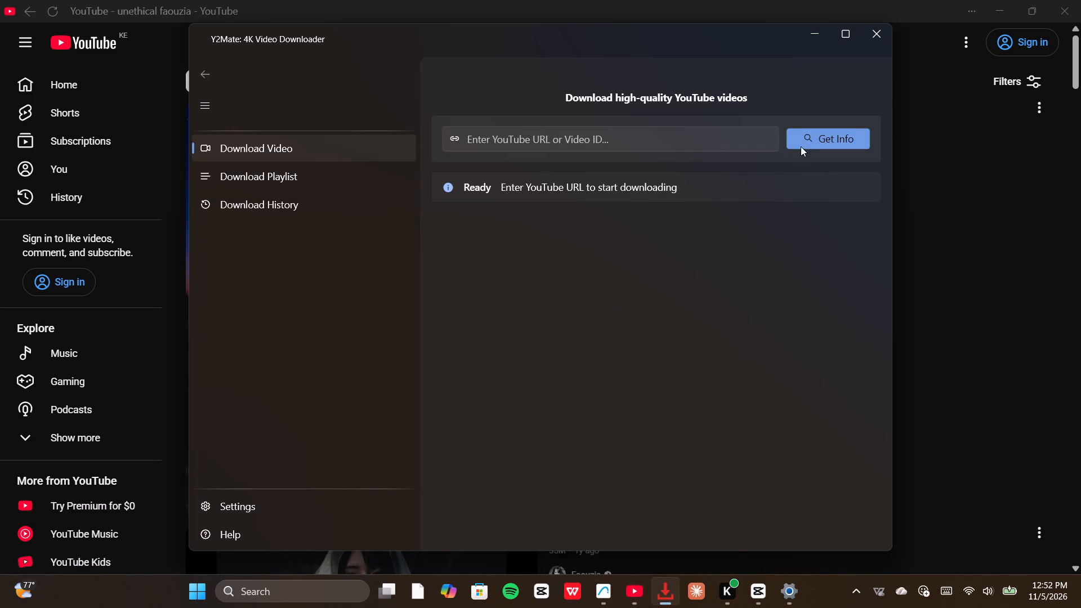
right_click(597, 140)
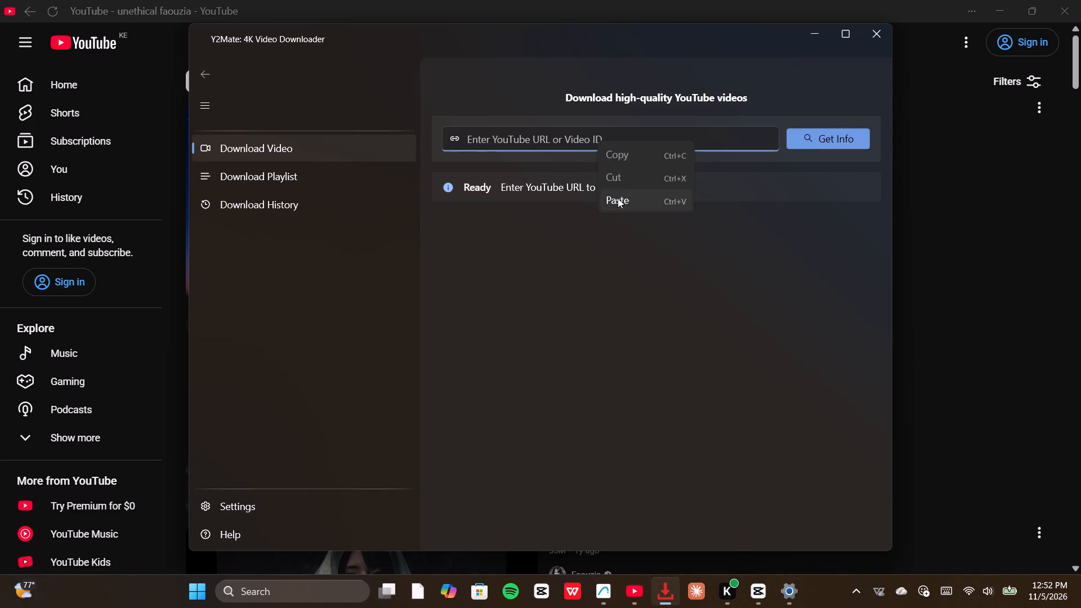
left_click(618, 198)
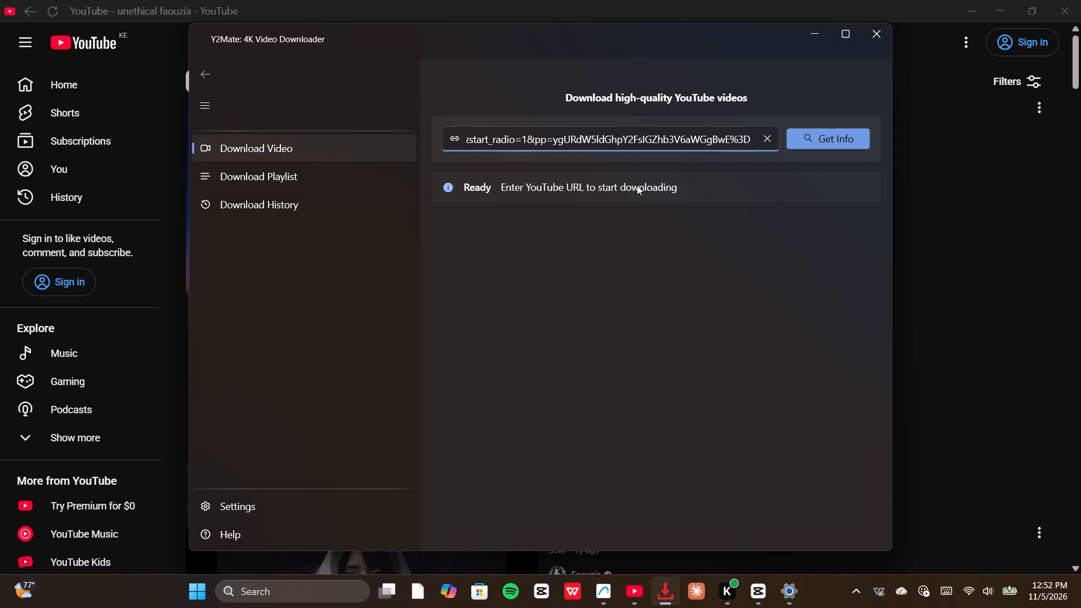
key("Return")
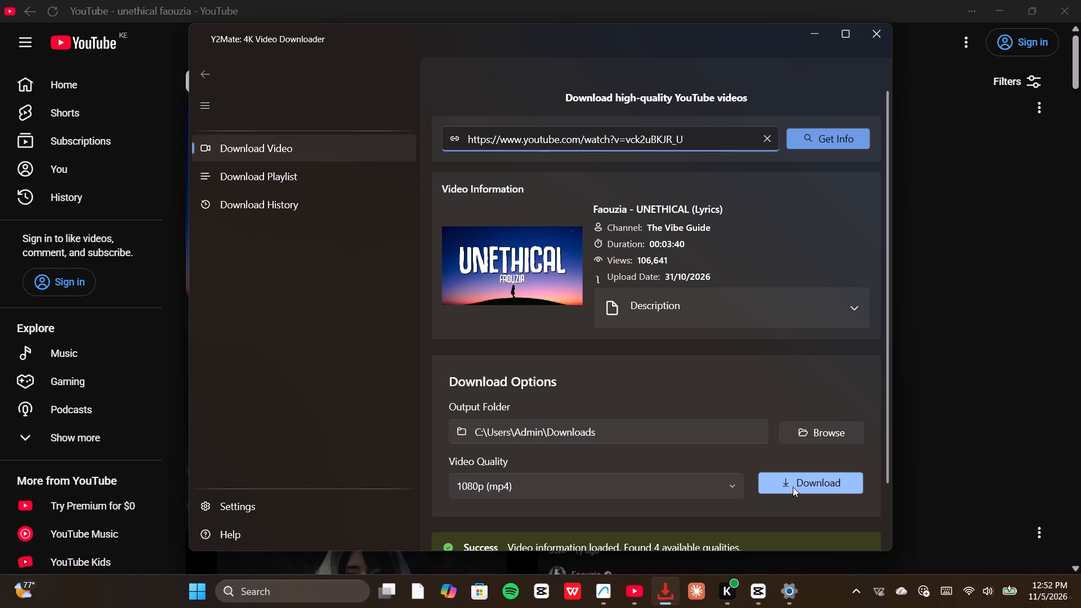
Examine the video's quality choices, description and download options, check the playlist download page, and close the downloader.
left_click(731, 486)
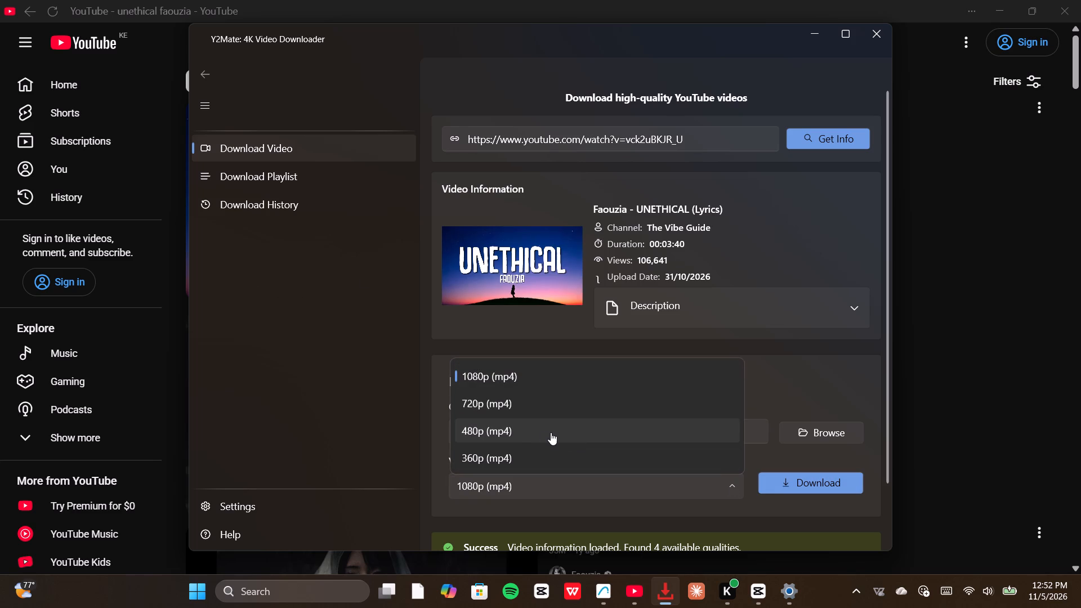
scroll(547, 427, "down", 4)
scroll(602, 421, "up", 5)
left_click(815, 369)
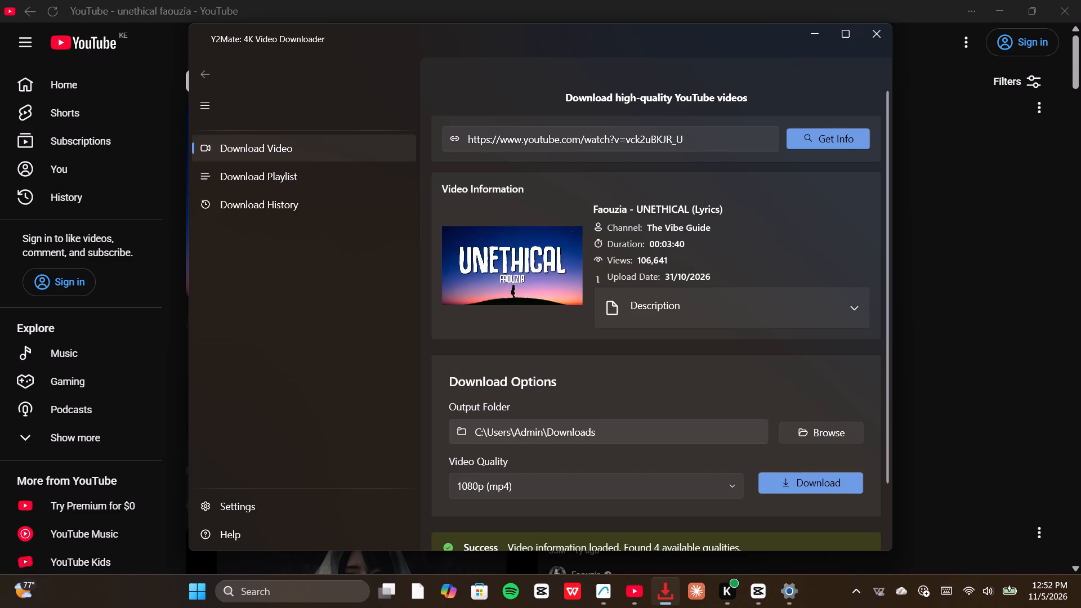
scroll(596, 440, "down", 3)
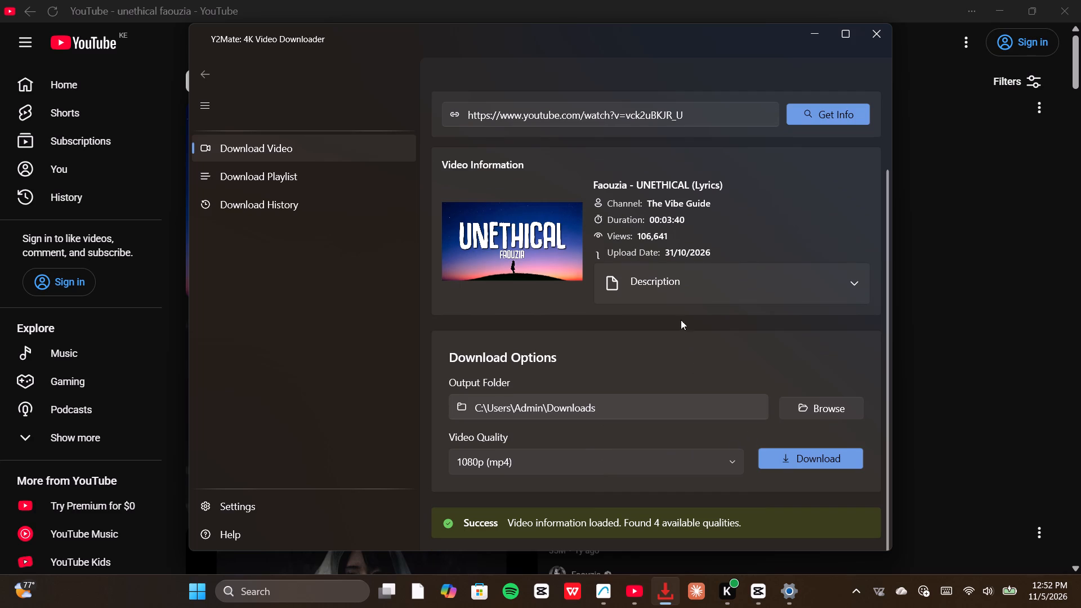
left_click(850, 286)
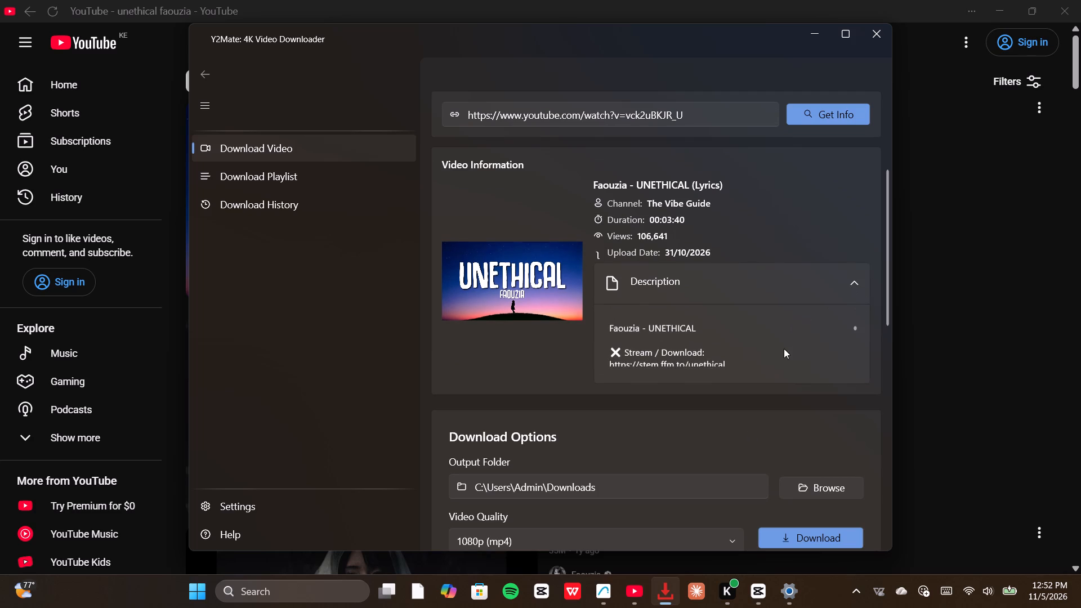
scroll(732, 421, "down", 3)
scroll(732, 419, "up", 2)
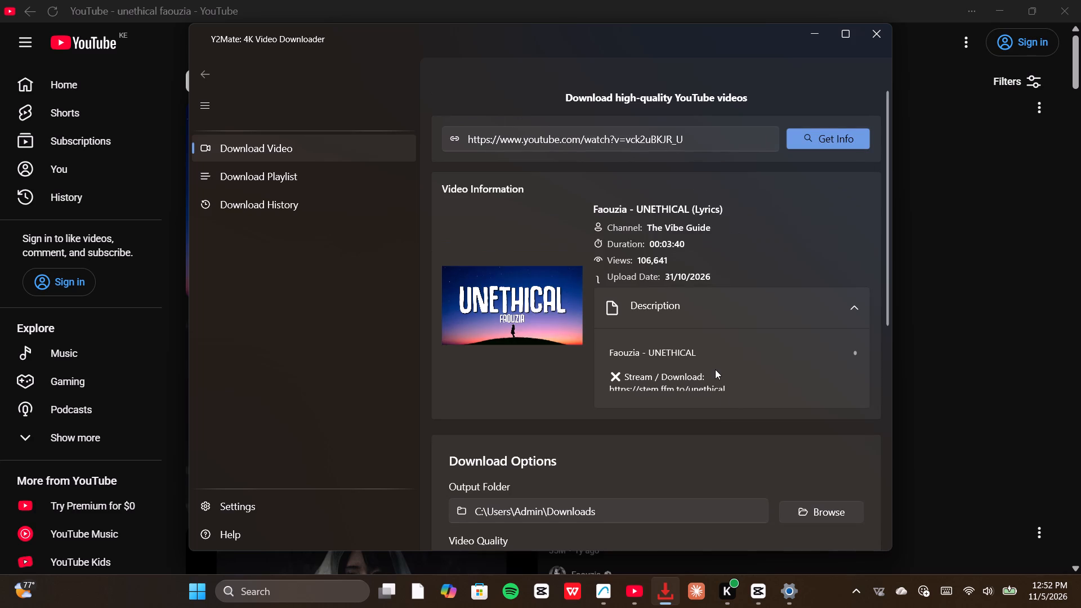
scroll(715, 369, "down", 2)
scroll(725, 445, "down", 3)
left_click(729, 221)
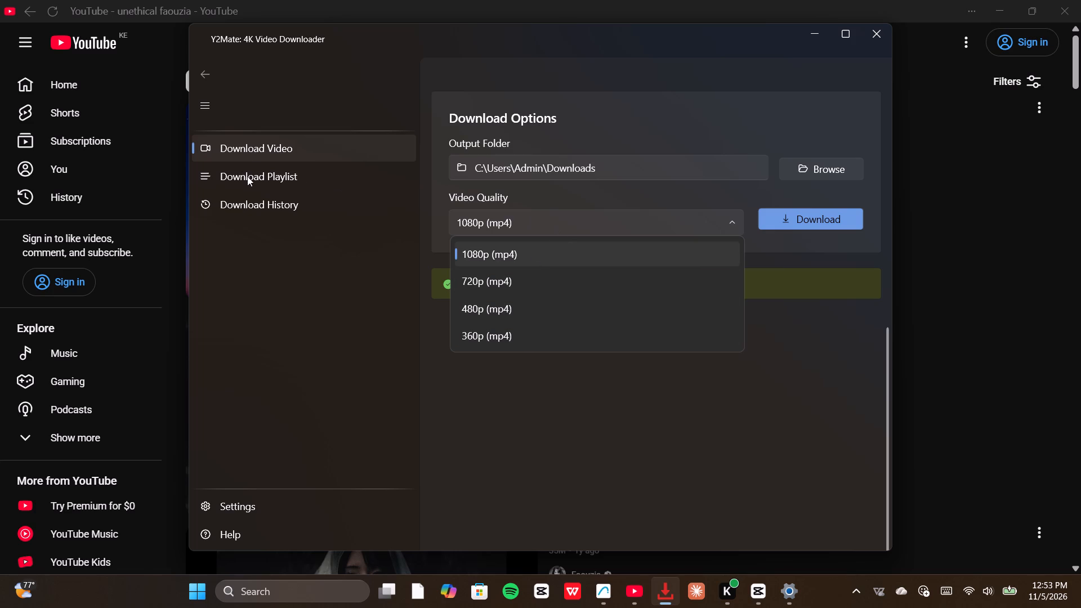
left_click(261, 144)
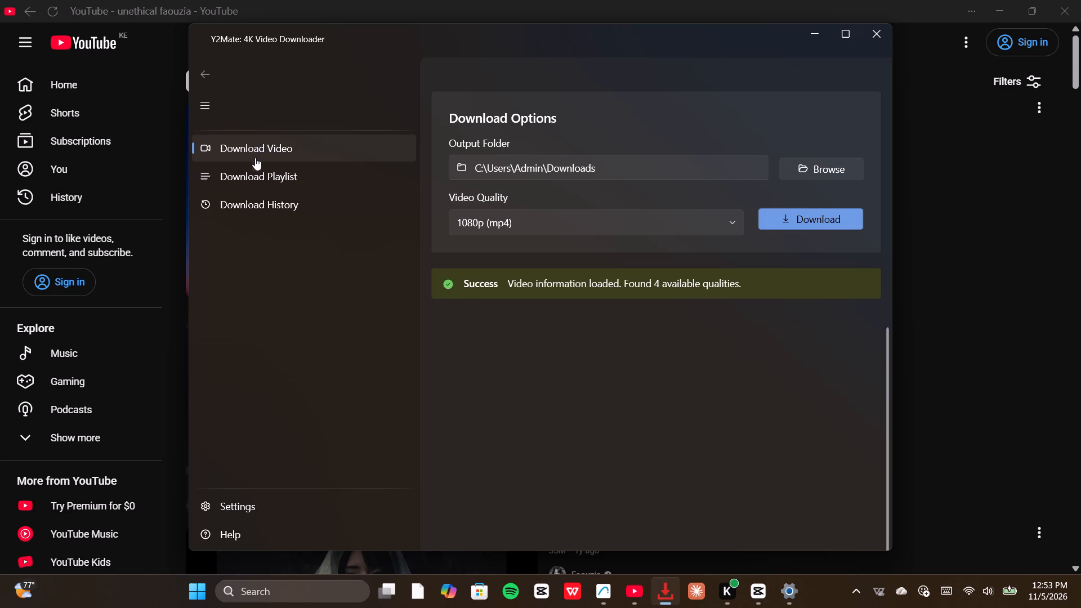
left_click(254, 169)
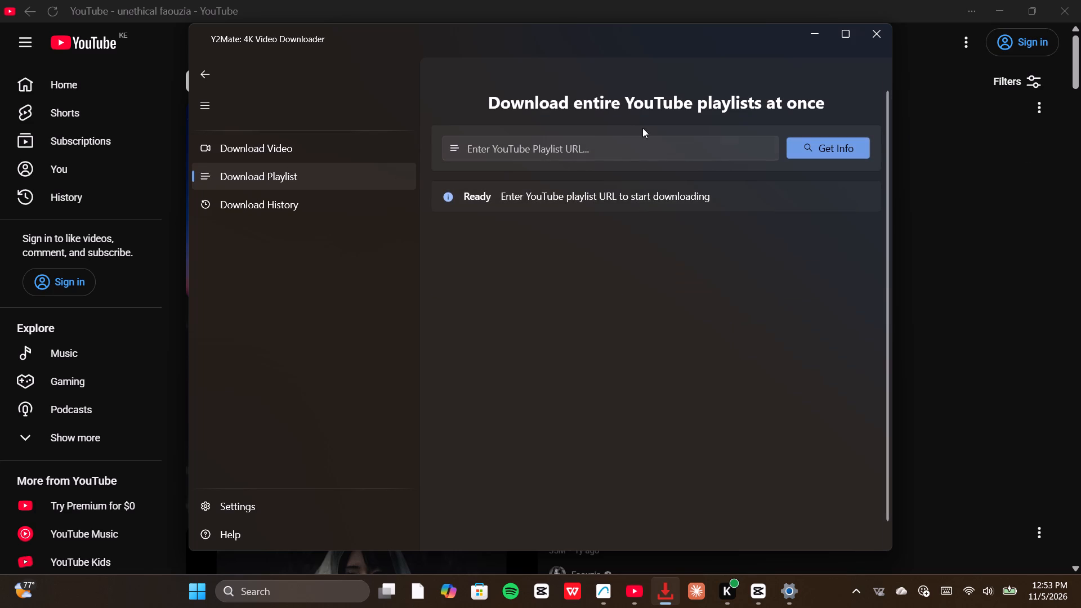
left_click(879, 37)
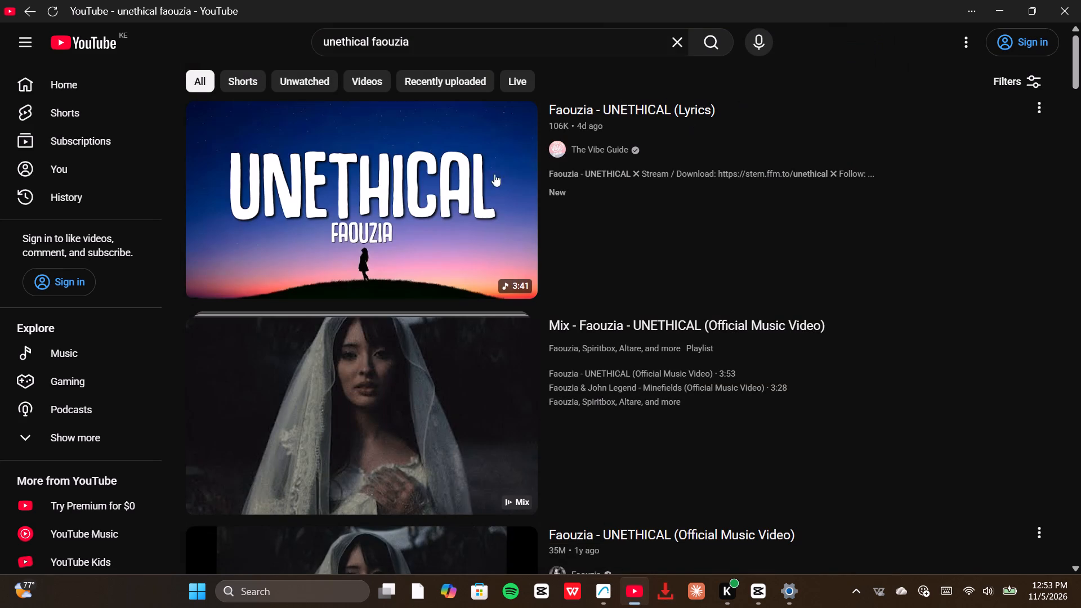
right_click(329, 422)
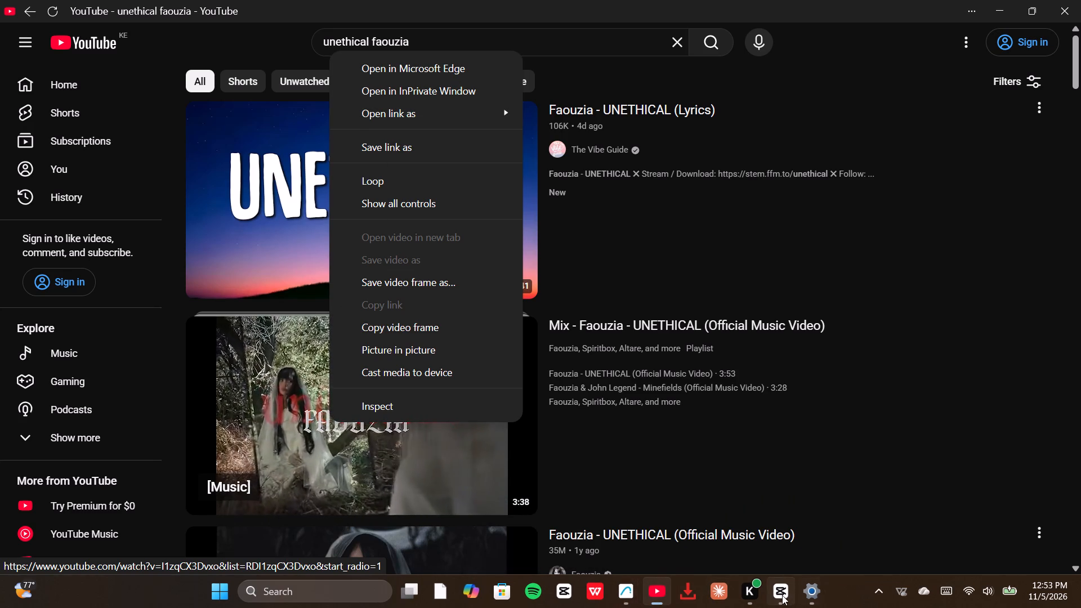
Switch back to CapCut and audition the favorites from Heat Waves(int) through Wind Letter as possible background music.
left_click(780, 595)
left_click(149, 231)
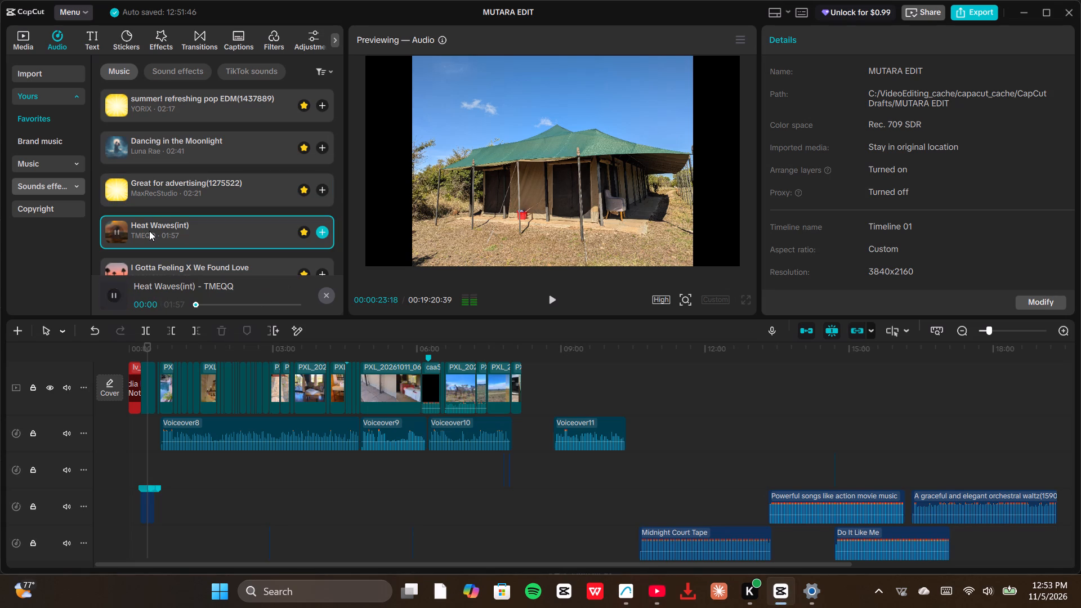
scroll(185, 204, "down", 1)
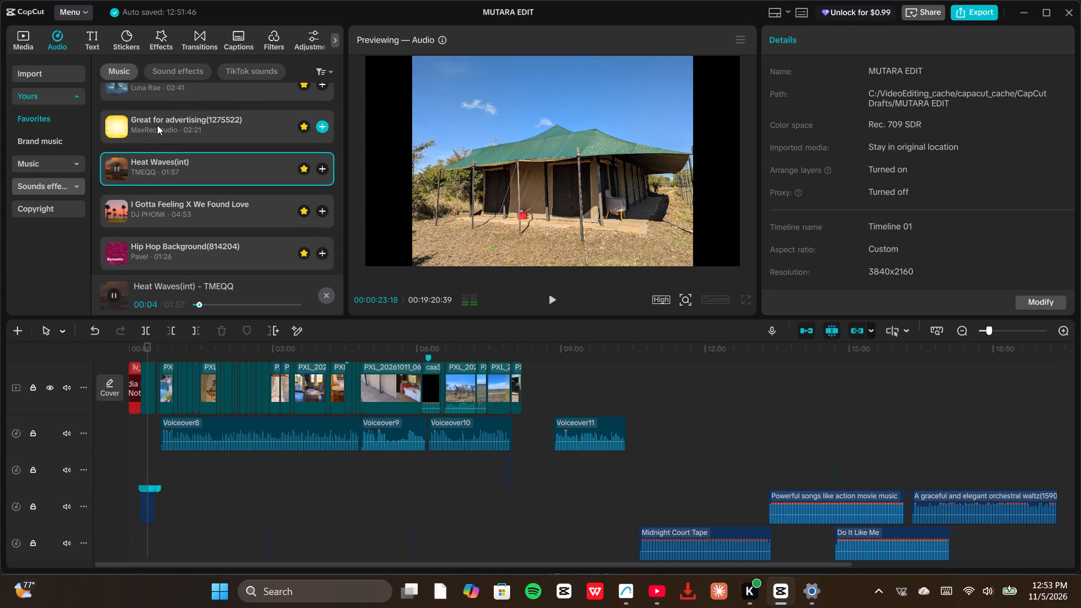
left_click(148, 211)
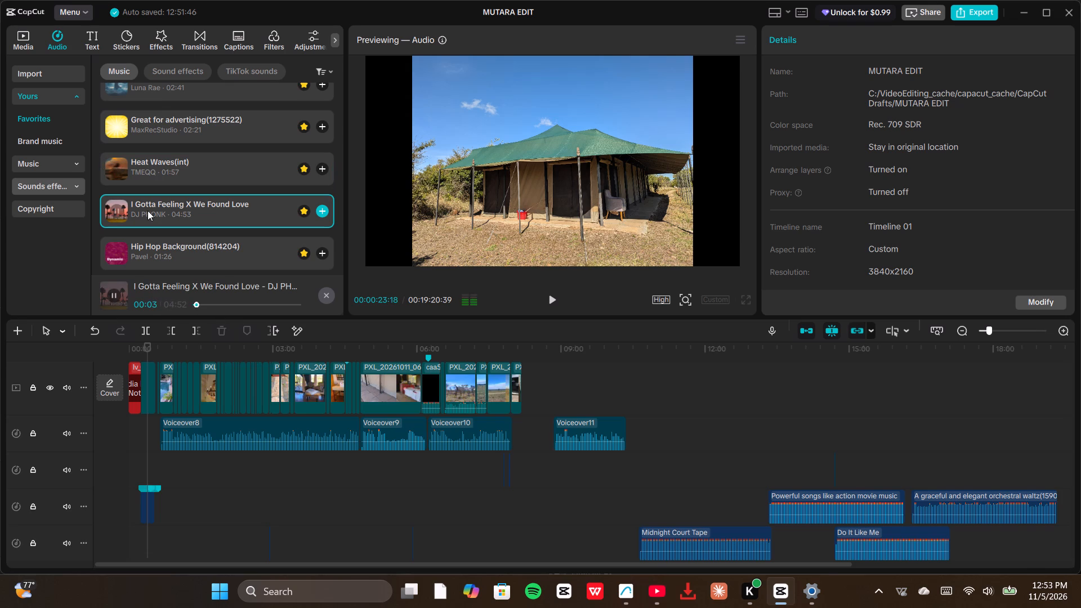
left_click(151, 246)
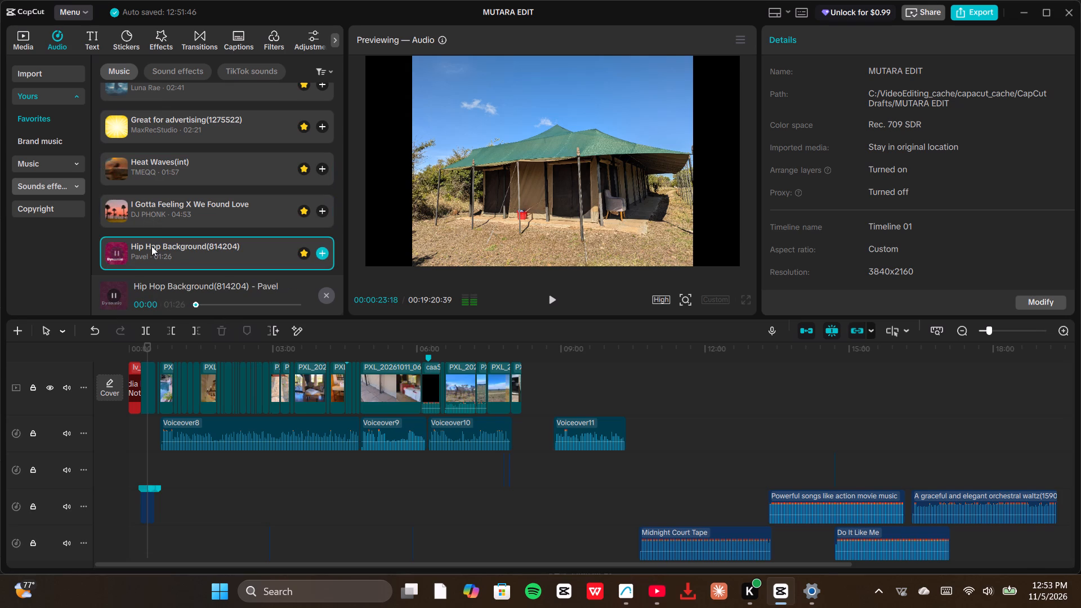
scroll(160, 231, "down", 1)
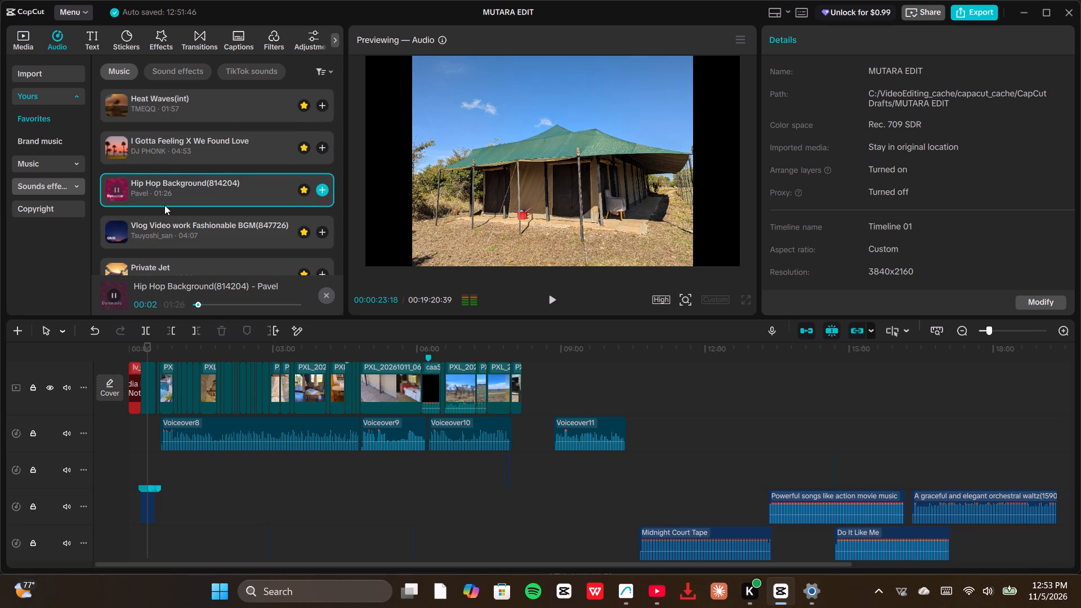
scroll(164, 205, "down", 1)
left_click(162, 181)
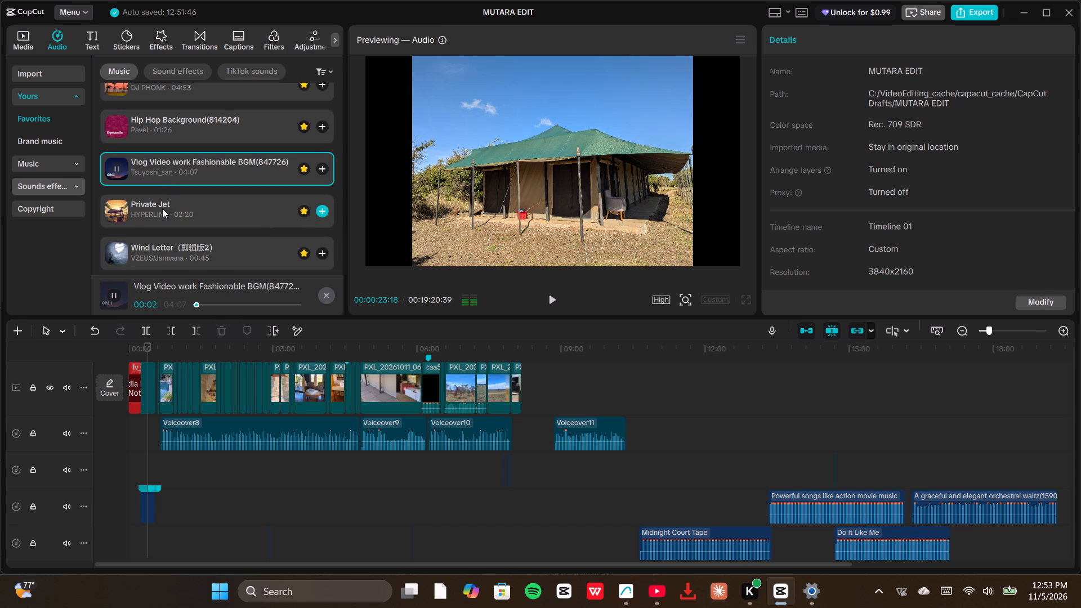
left_click(162, 208)
scroll(162, 208, "down", 1)
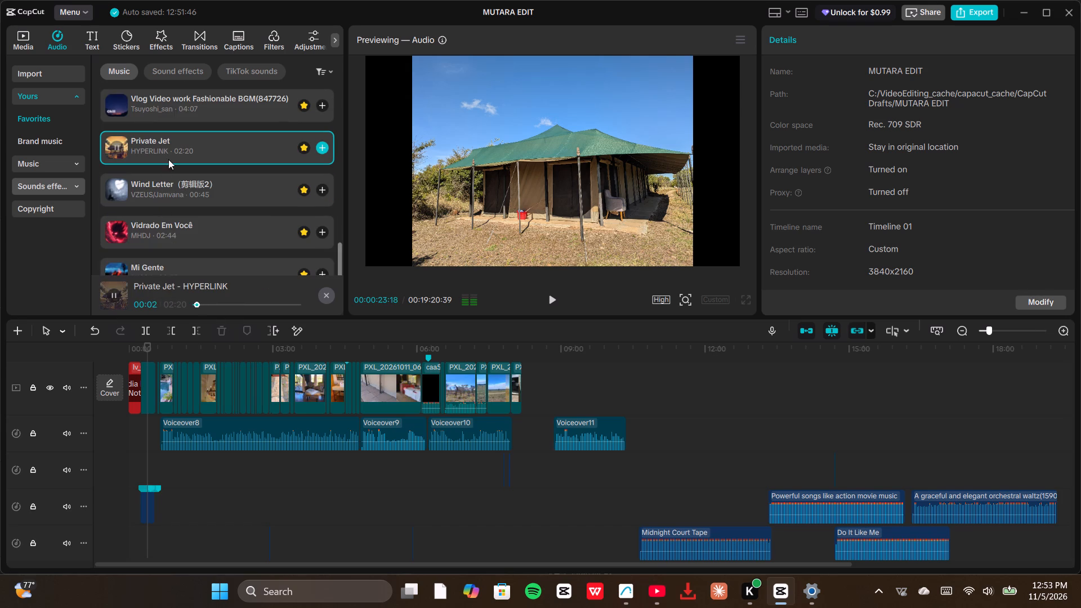
left_click(156, 189)
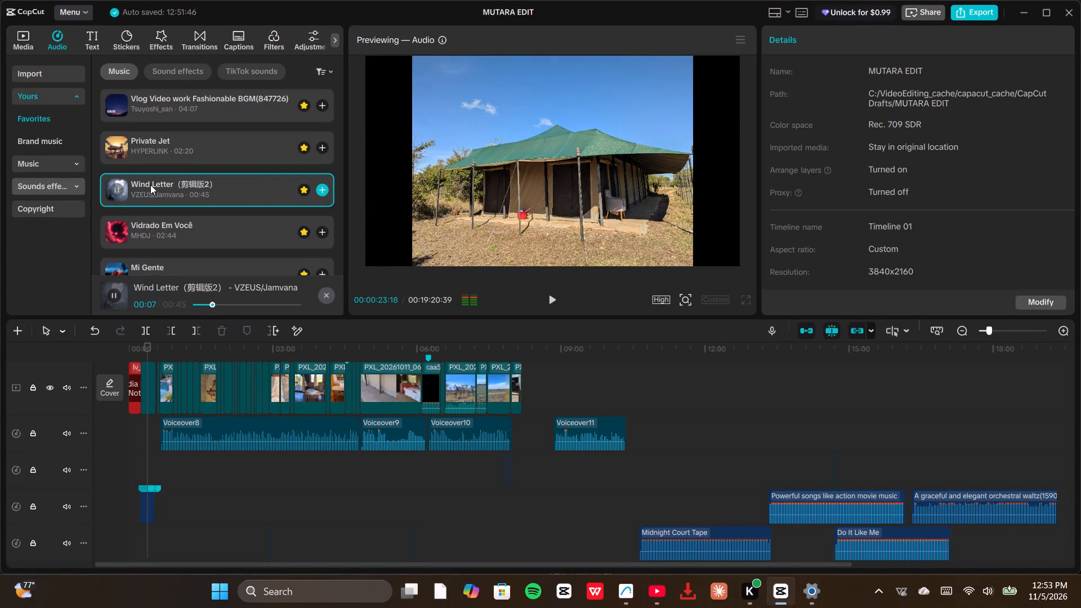
Audition Vidrado Em Você and place it on the bottom audio track, ending directly where Midnight Court Tape begins.
scroll(150, 185, "down", 1)
left_click(150, 170)
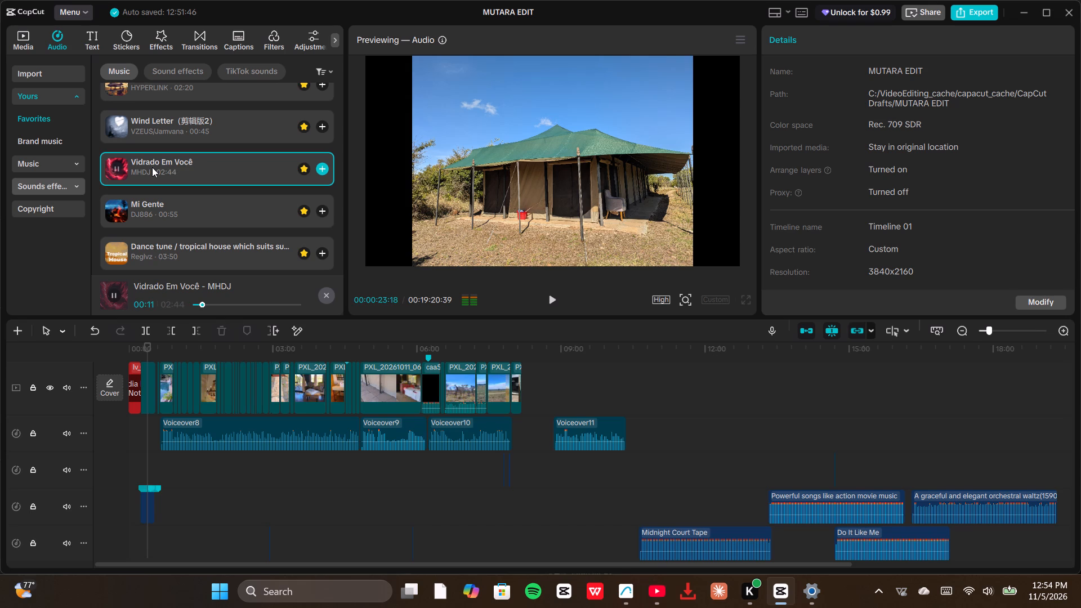
left_click_drag(152, 167, 502, 543)
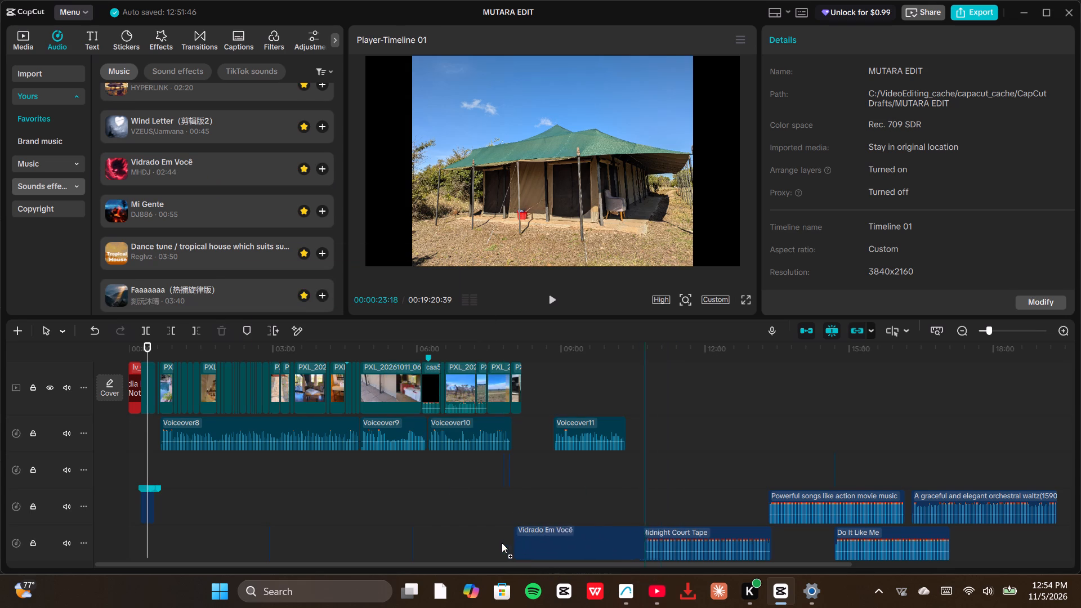
left_click_drag(502, 543, 501, 543)
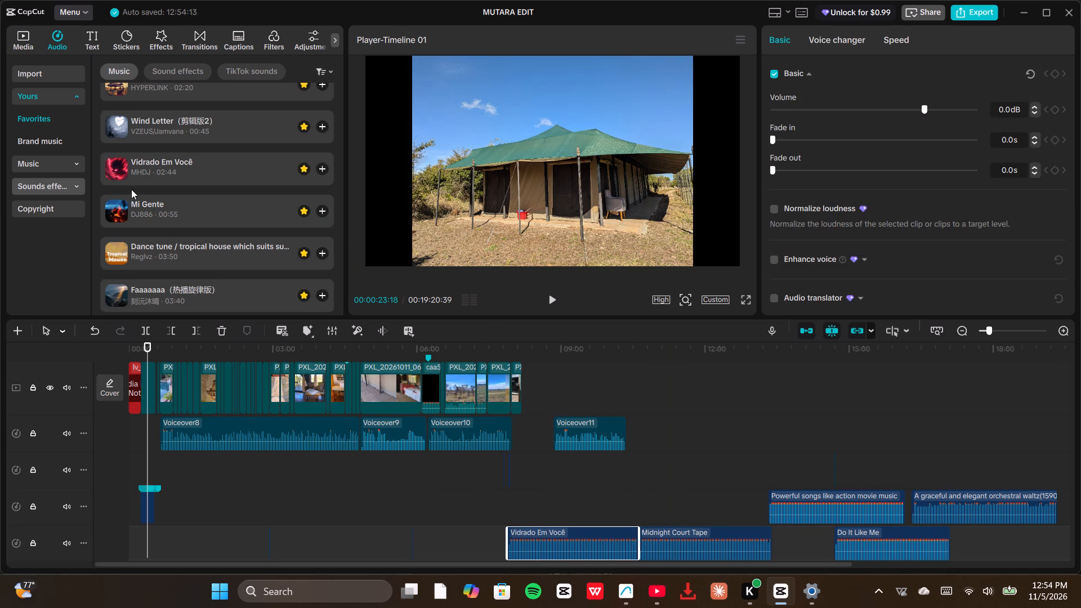
Audition Mi Gente, the tropical house dance tune and Faaaaaaa, placing Faaaaaaa at about 15:30 on the track above Powerful songs like action movie music.
left_click(115, 199)
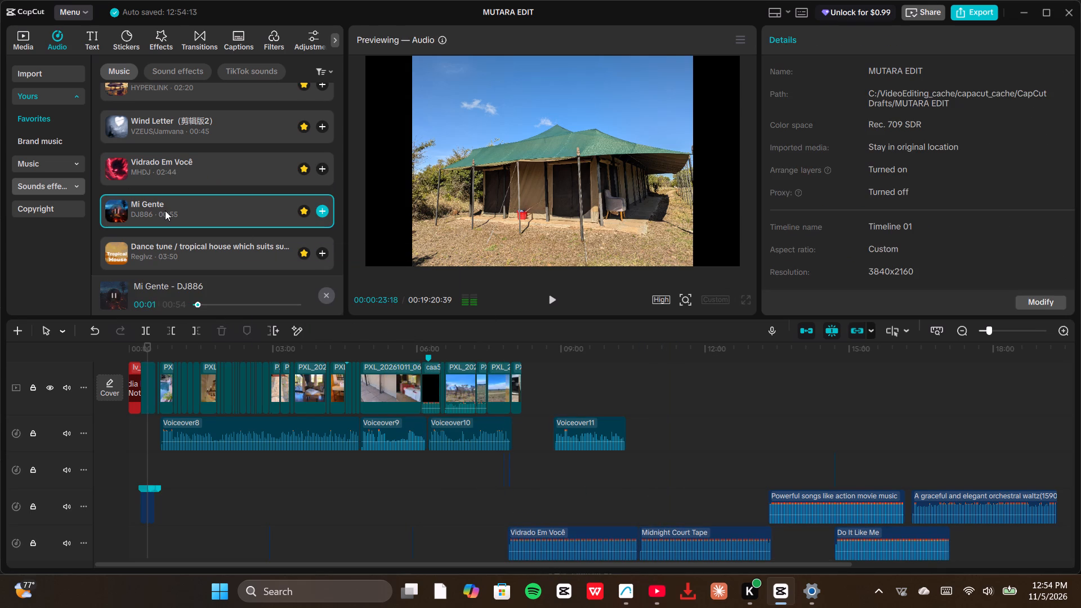
scroll(165, 211, "down", 1)
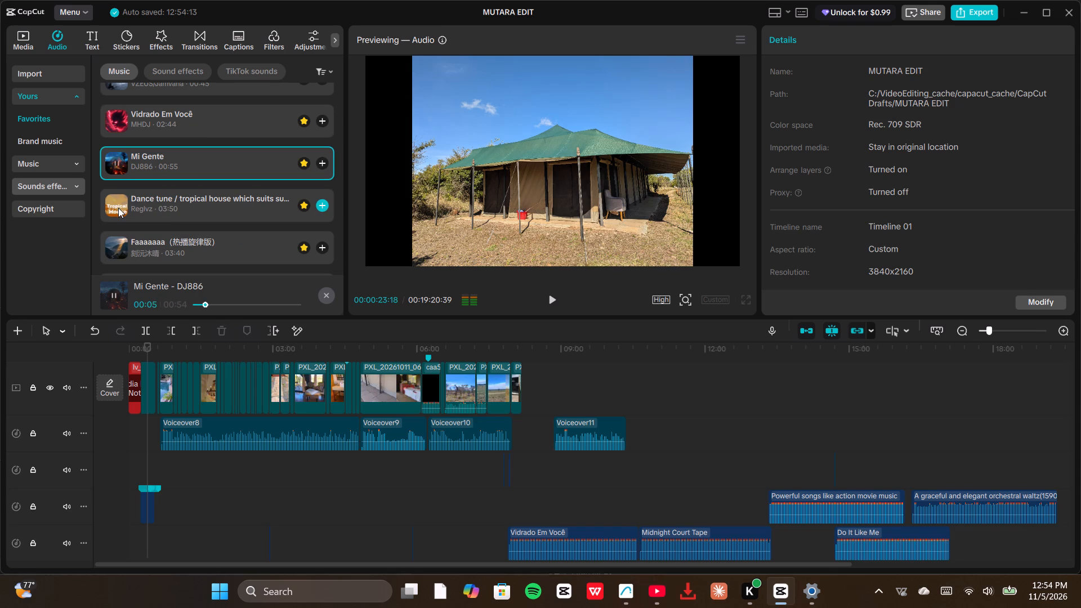
left_click(119, 208)
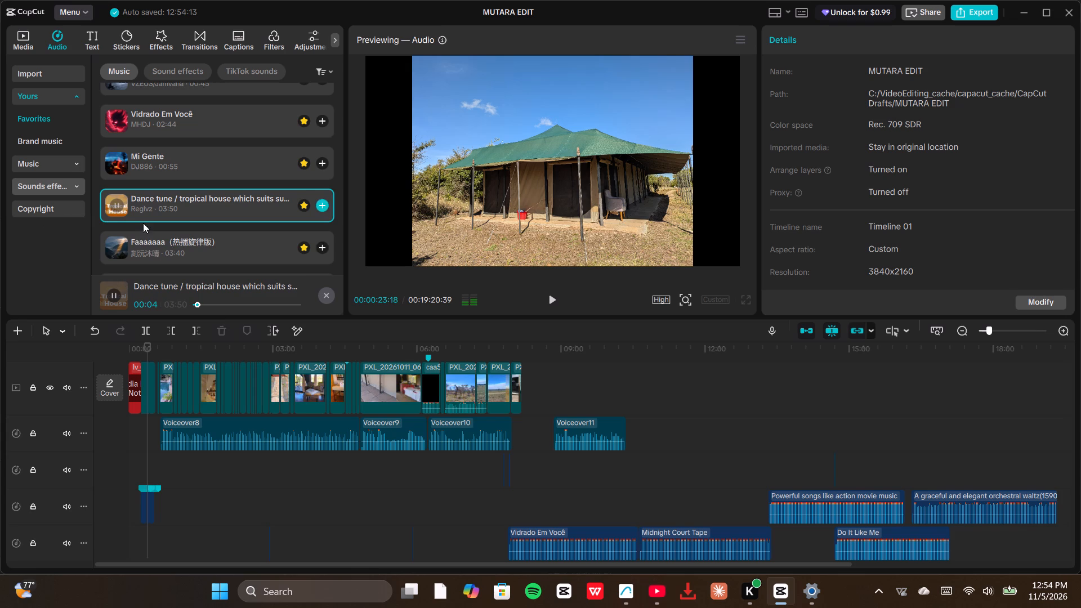
scroll(140, 239, "down", 2)
left_click(128, 224)
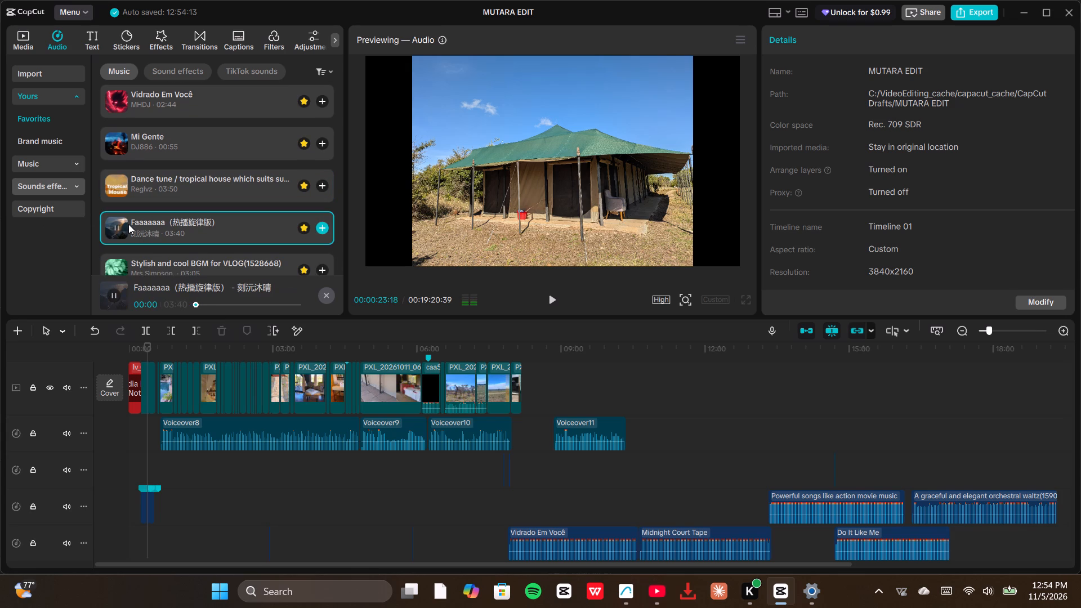
scroll(148, 226, "down", 2)
left_click_drag(121, 227, 351, 548)
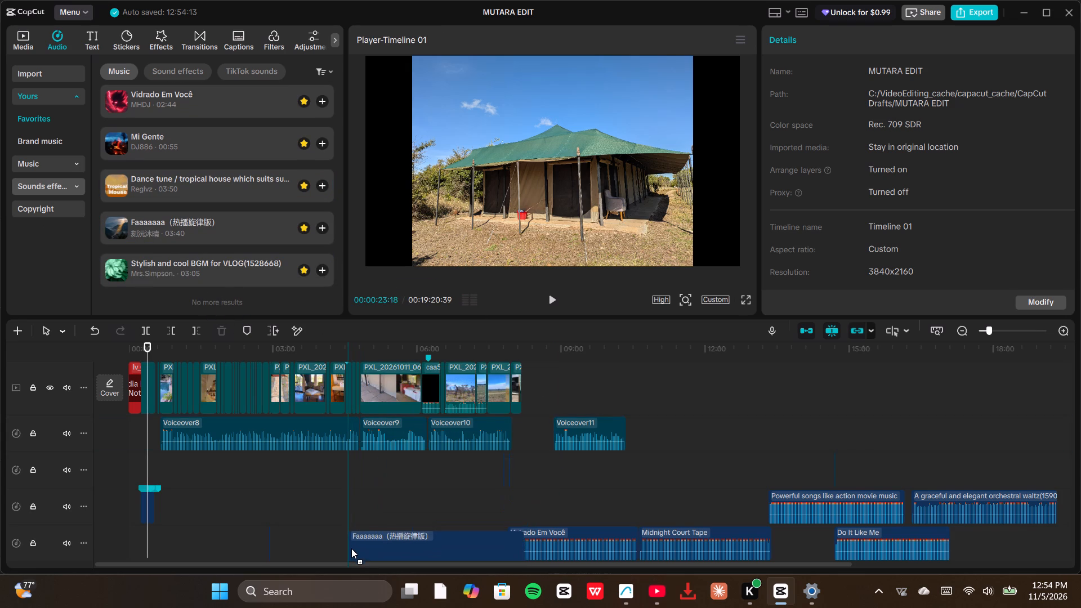
left_click_drag(351, 548, 871, 459)
scroll(422, 463, "down", 3)
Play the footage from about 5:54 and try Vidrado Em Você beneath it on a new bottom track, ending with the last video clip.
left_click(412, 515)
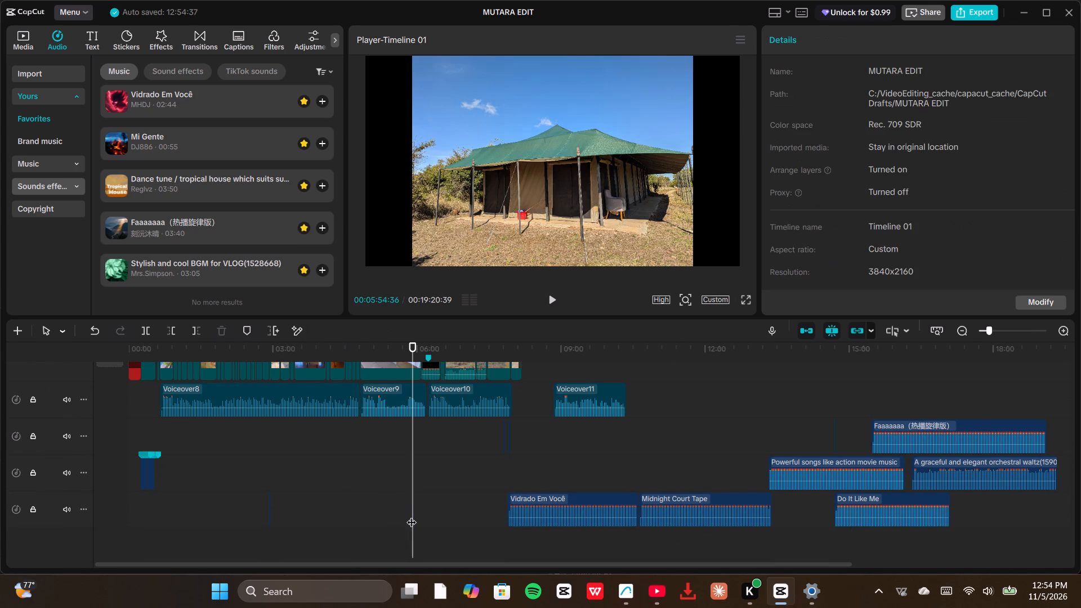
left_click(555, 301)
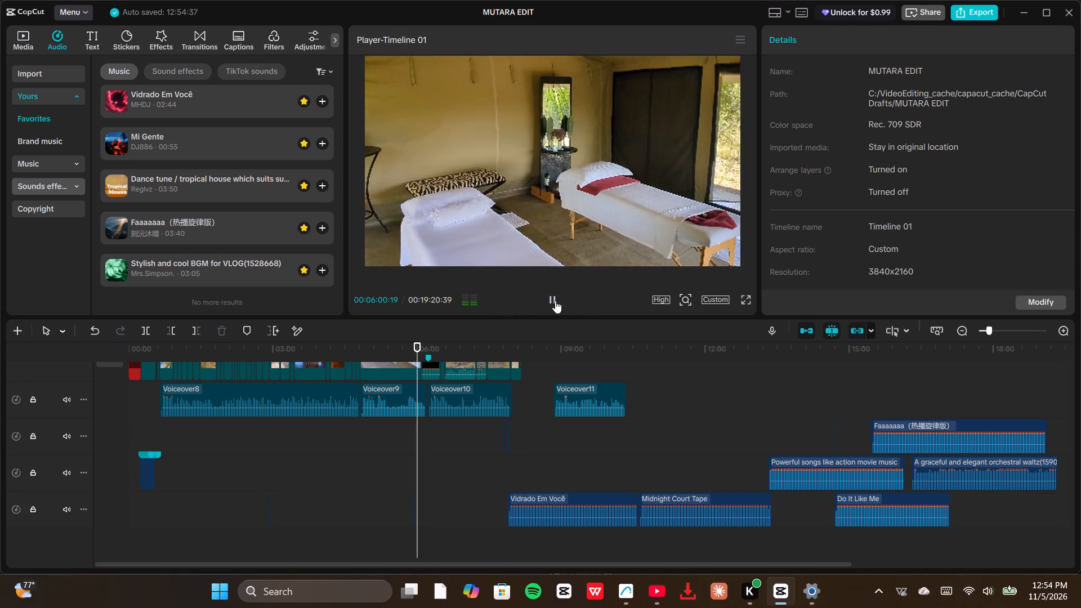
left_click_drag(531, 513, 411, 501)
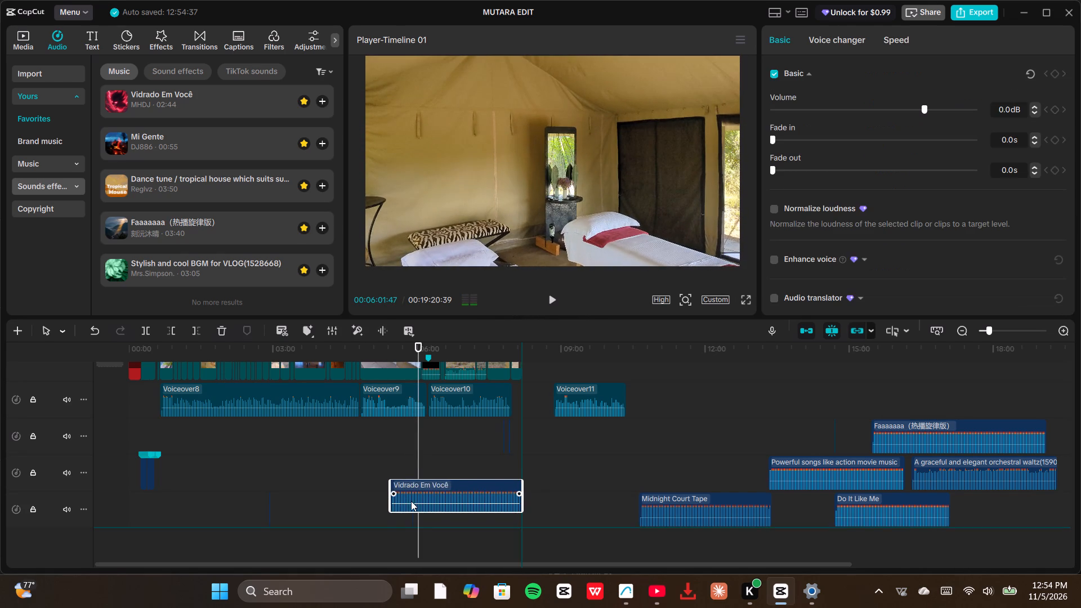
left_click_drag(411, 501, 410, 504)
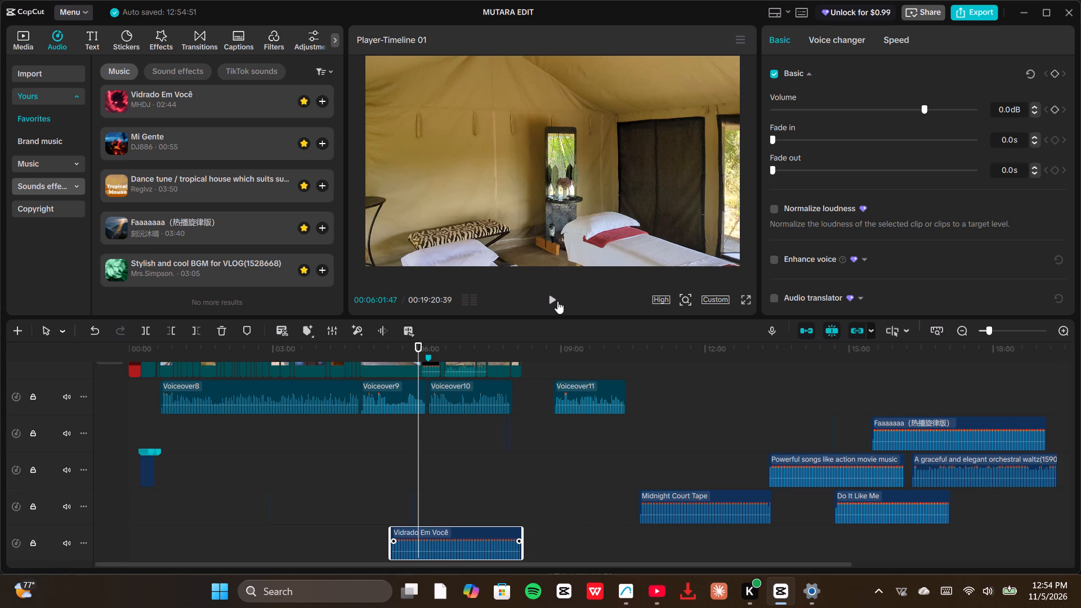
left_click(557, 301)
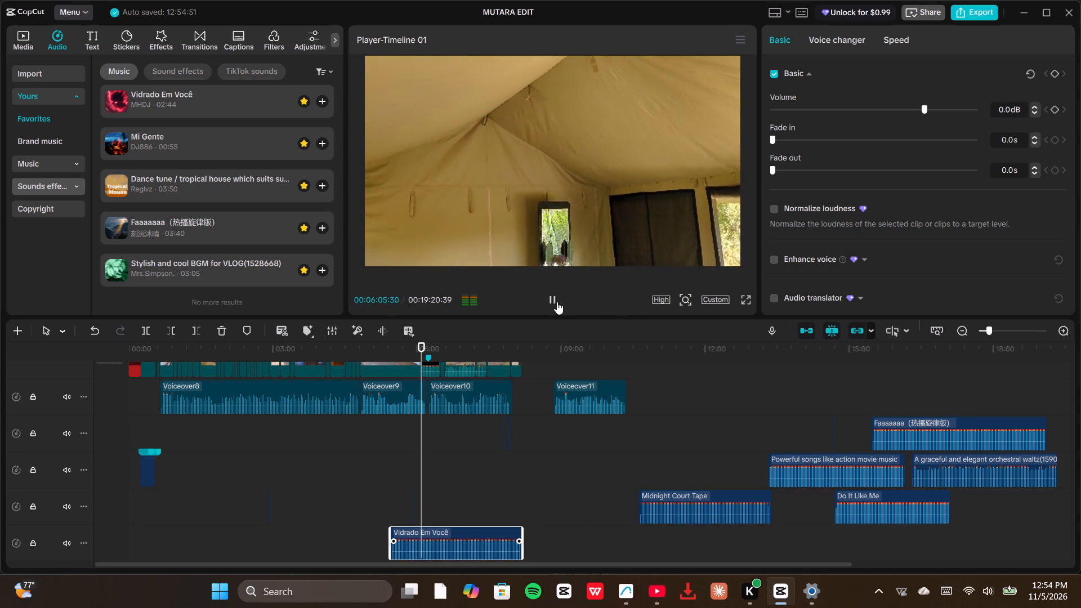
Briefly audition Stylish and cool BGM for VLOG, and move Vidrado Em Você along the bottom track to start just before Midnight Court Tape ends.
left_click(110, 271)
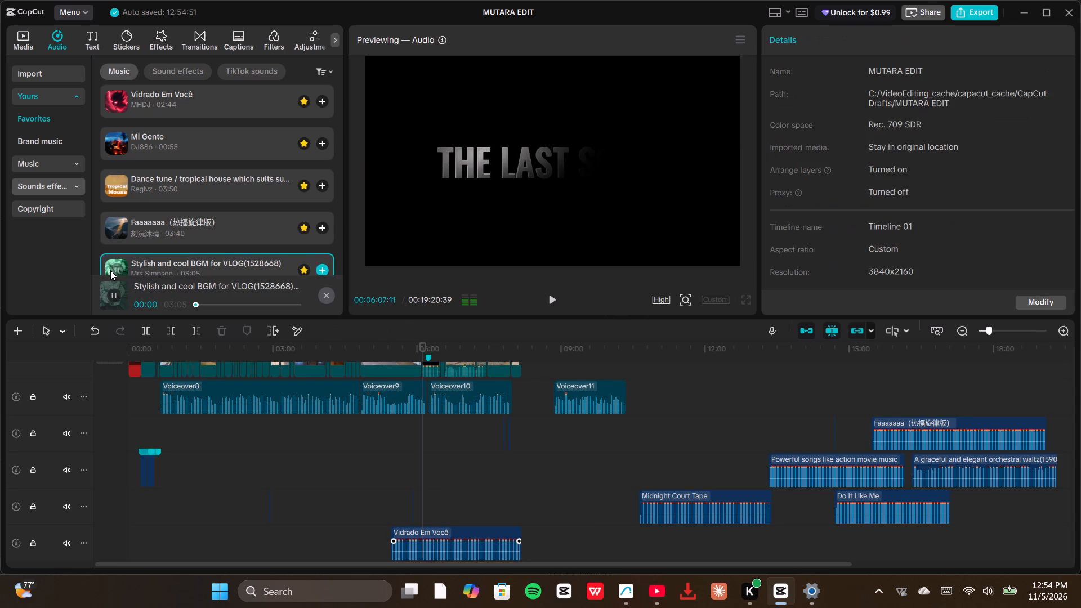
scroll(230, 233, "down", 3)
left_click_drag(464, 535, 861, 547)
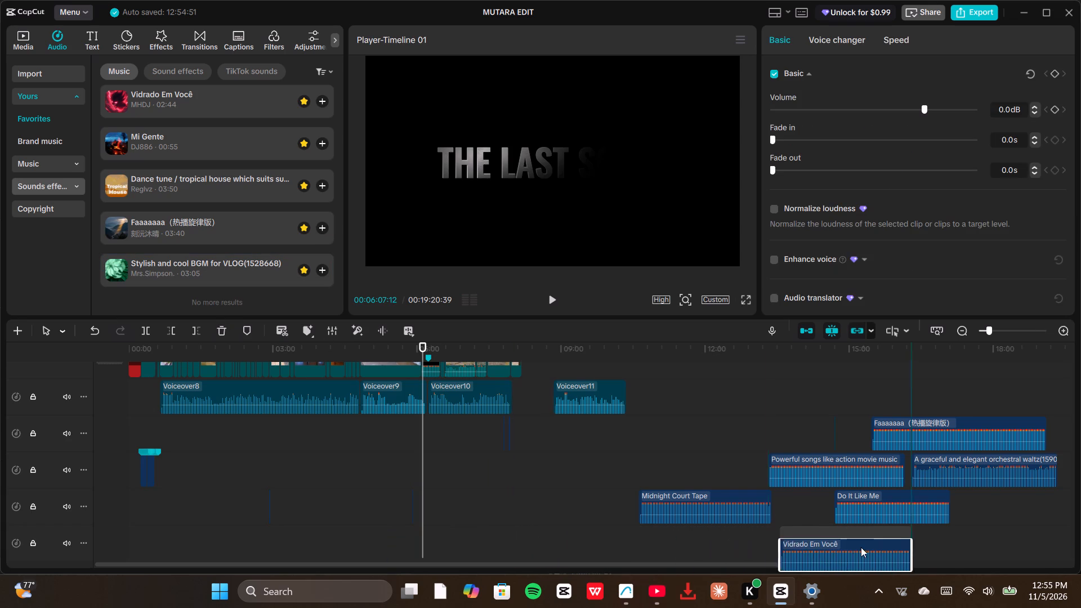
left_click_drag(861, 547, 827, 540)
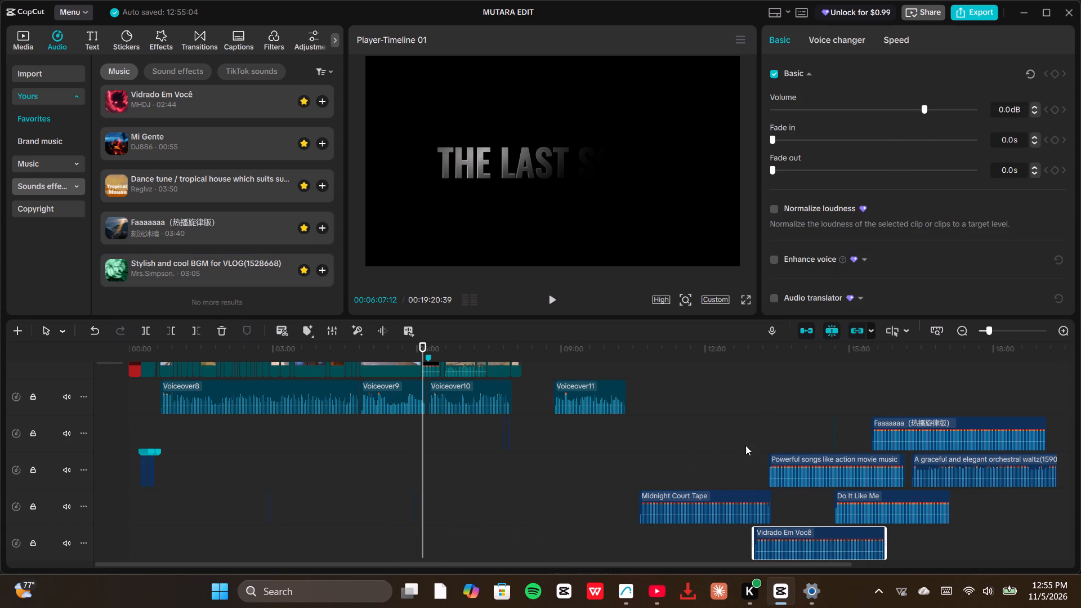
Play the timeline from about 12:50 into the start of Vidrado Em Você, and audition Stylish and cool BGM for VLOG again.
left_click(745, 445)
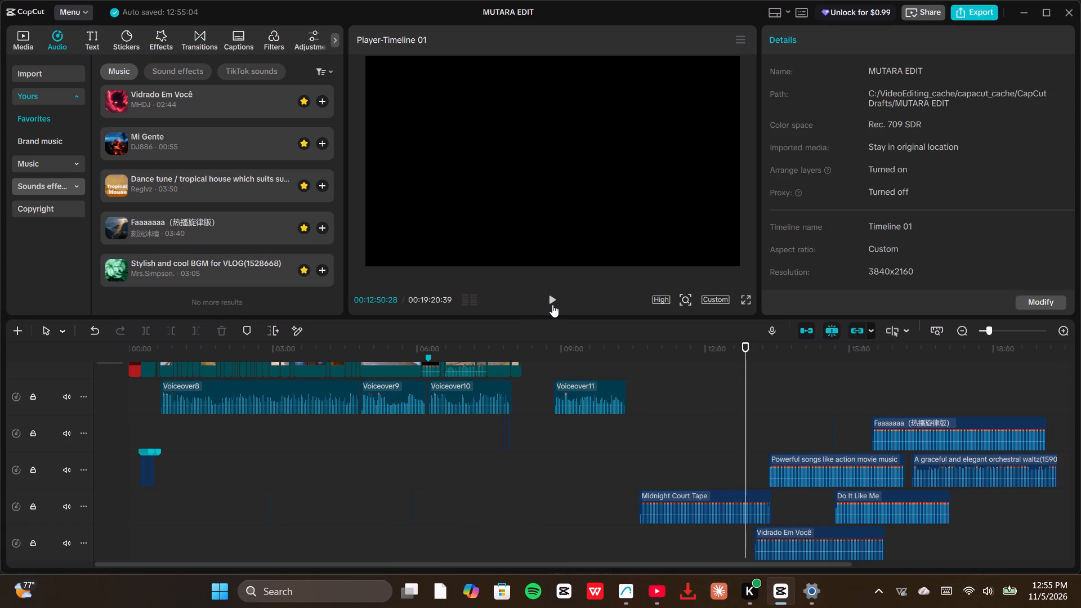
left_click(552, 302)
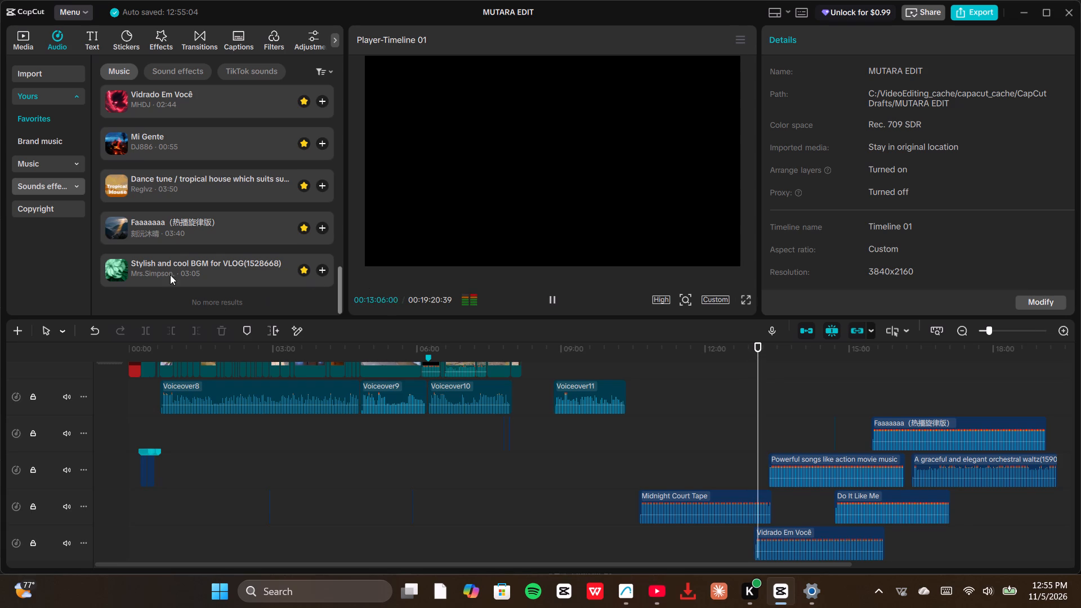
left_click(135, 268)
scroll(137, 261, "down", 3)
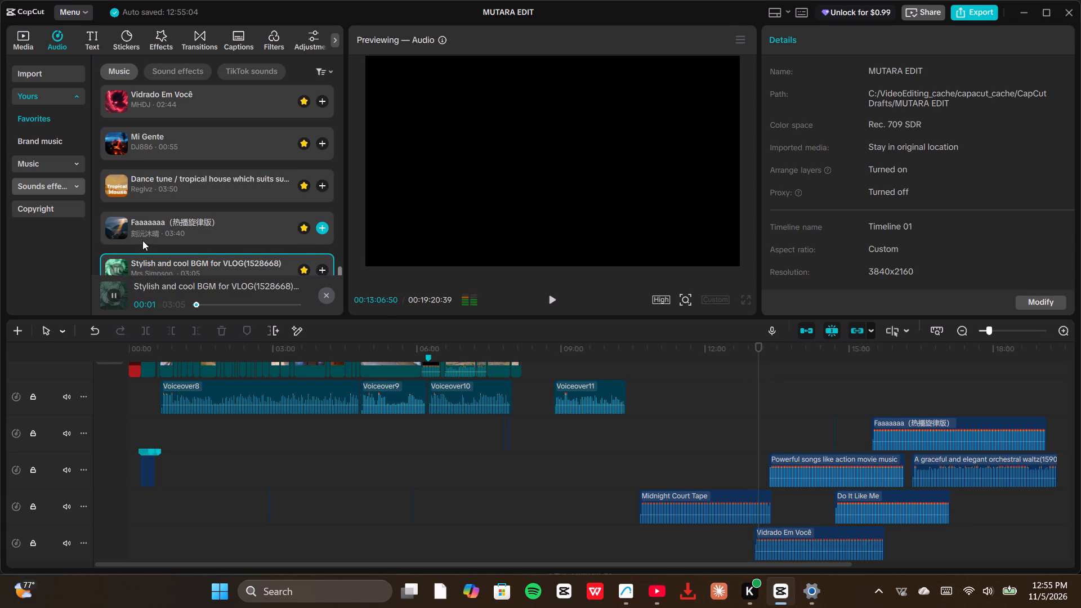
scroll(146, 234, "down", 7)
Browse the trending sound effects and audition swish_whoosh (large) and the realistic keyboard-typing effect.
left_click(46, 185)
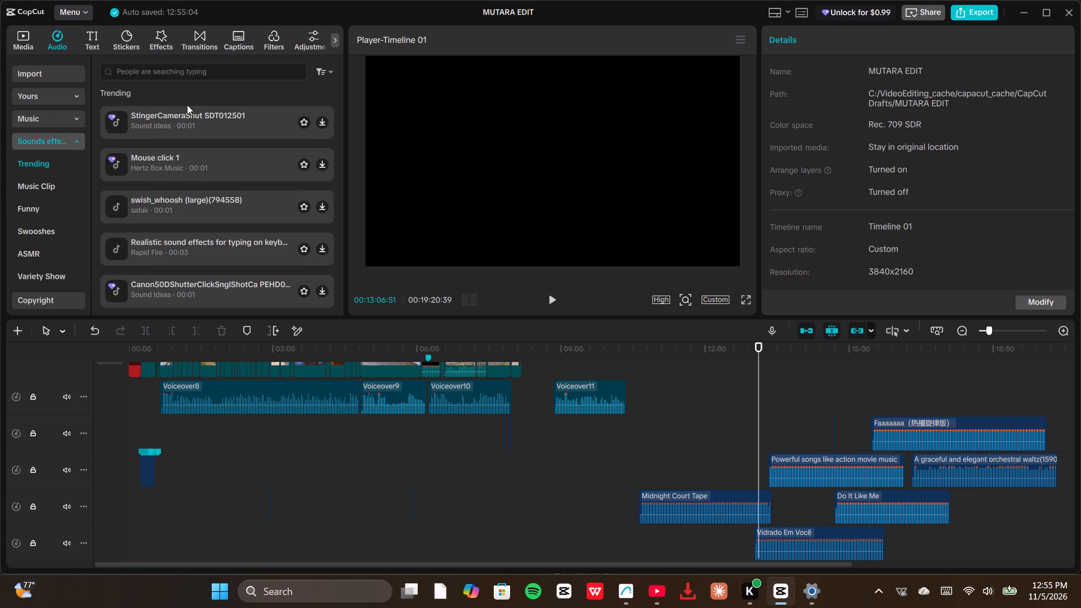
left_click(112, 207)
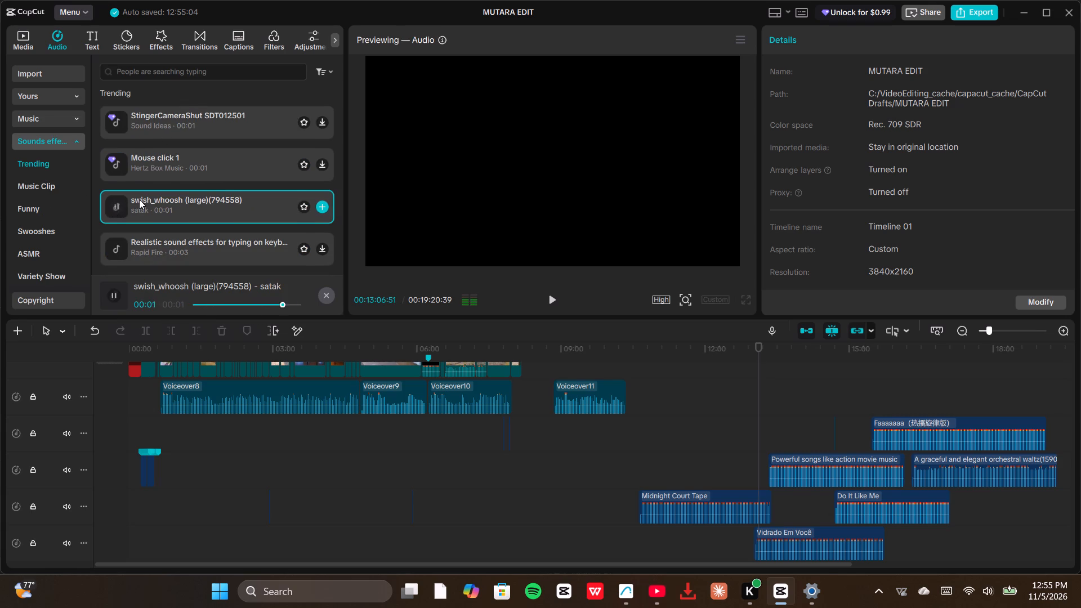
scroll(140, 199, "down", 1)
left_click(124, 187)
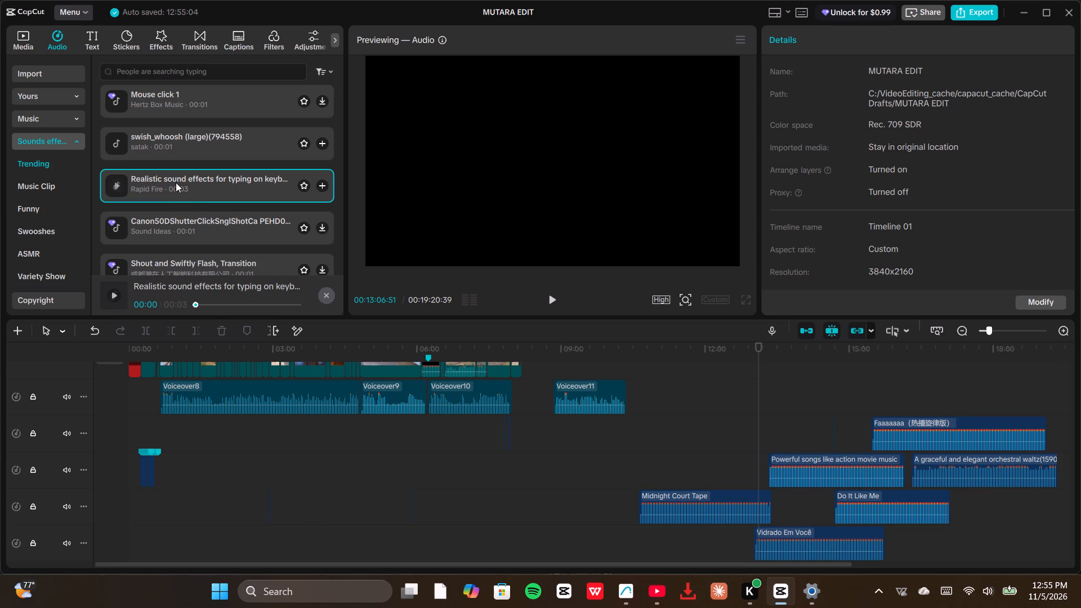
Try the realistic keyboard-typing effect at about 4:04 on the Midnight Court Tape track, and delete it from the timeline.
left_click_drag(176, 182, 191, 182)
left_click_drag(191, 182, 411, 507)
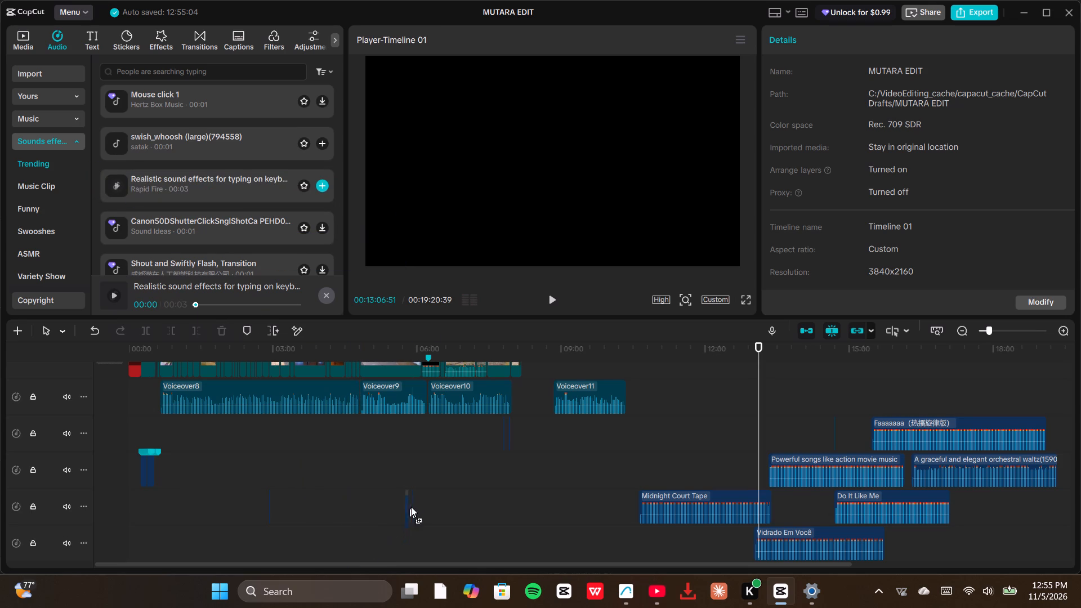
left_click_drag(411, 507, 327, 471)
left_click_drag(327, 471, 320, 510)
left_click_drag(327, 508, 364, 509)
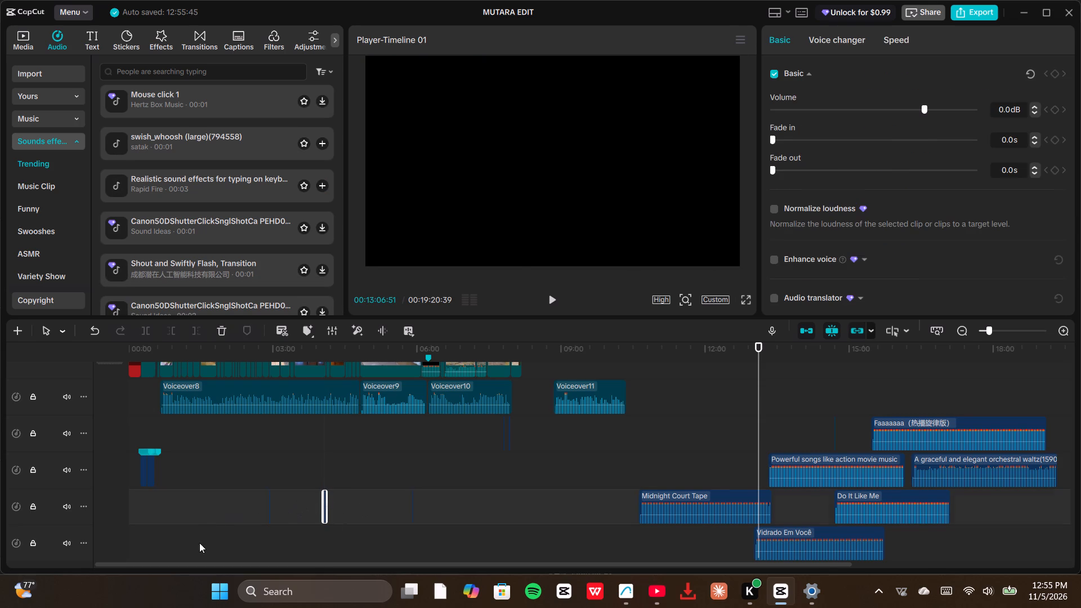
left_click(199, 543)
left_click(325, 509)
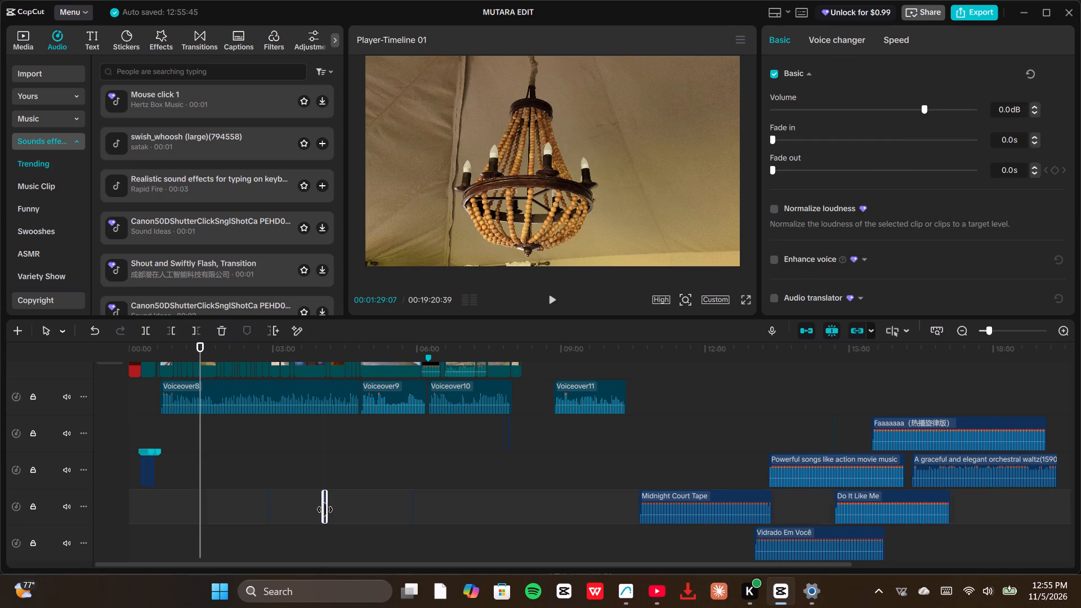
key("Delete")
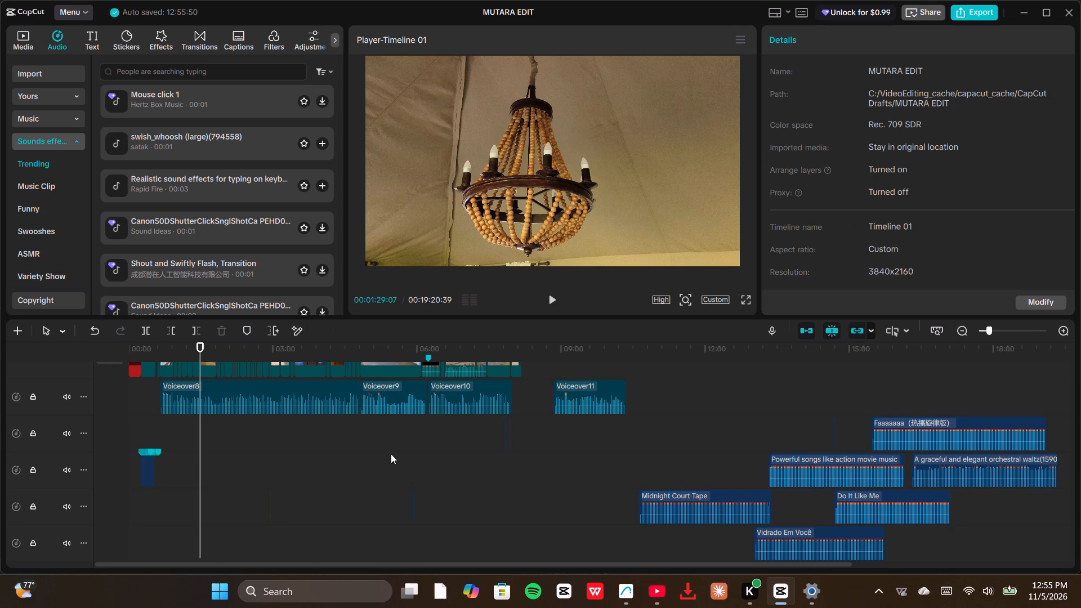
Mark the realistic keyboard-typing sound effect as a favorite.
left_click(306, 186)
Audition the trending ballpoint pen click, the "moment of Telere..." effect, and Enter / Click / Select sound.
scroll(164, 190, "down", 3)
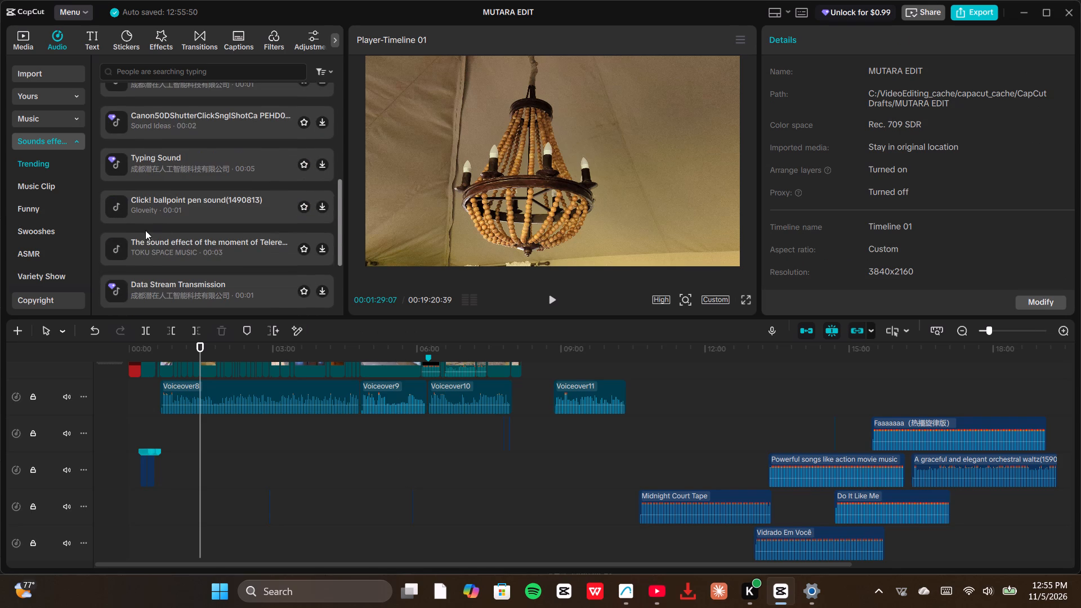
left_click(151, 214)
left_click(139, 244)
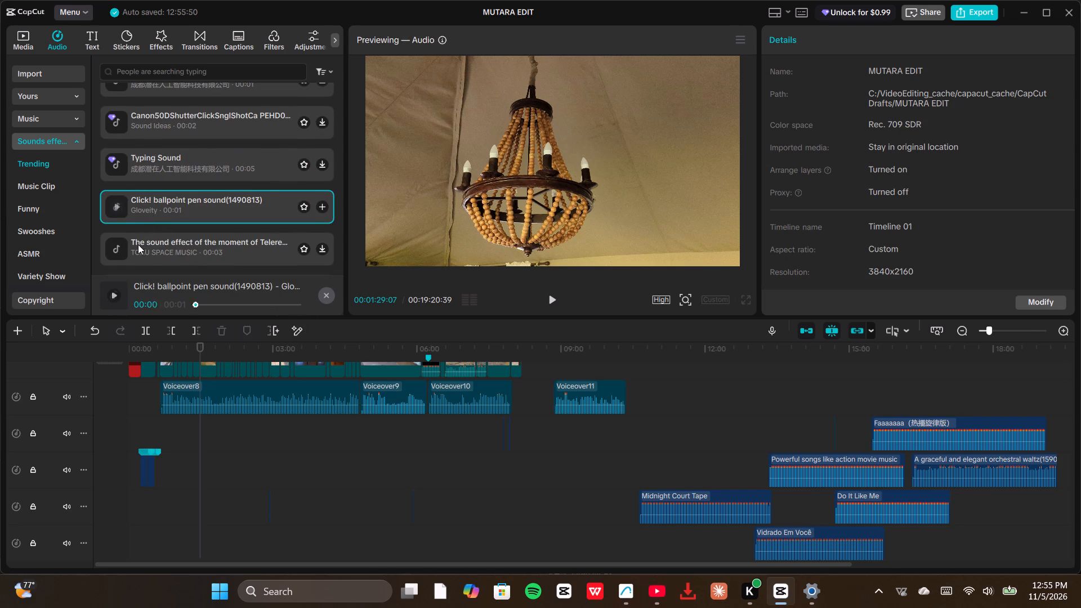
scroll(139, 243, "down", 2)
left_click(129, 241)
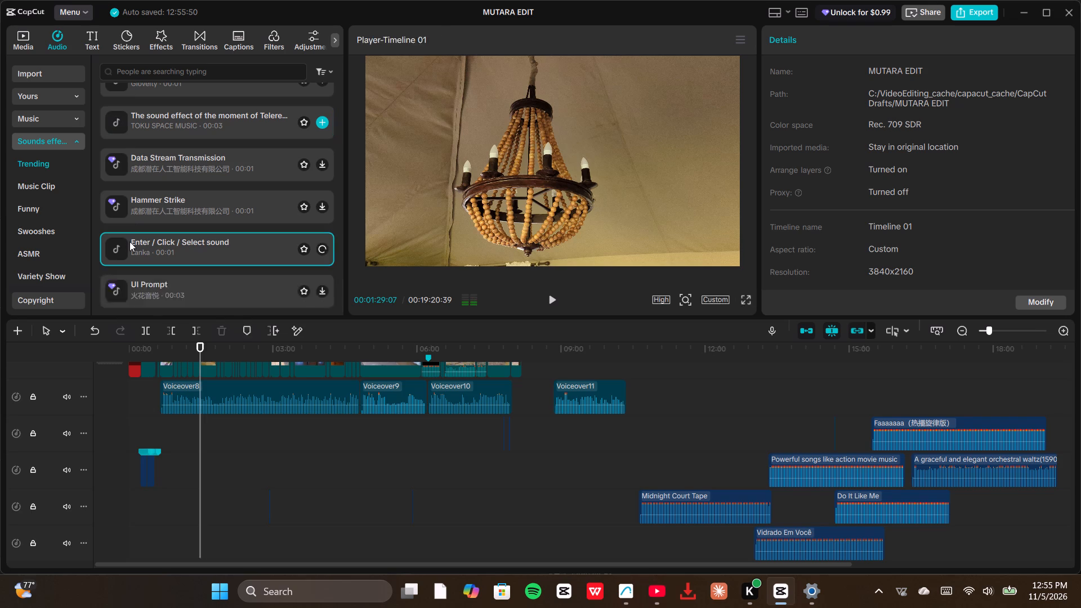
scroll(133, 240, "down", 6)
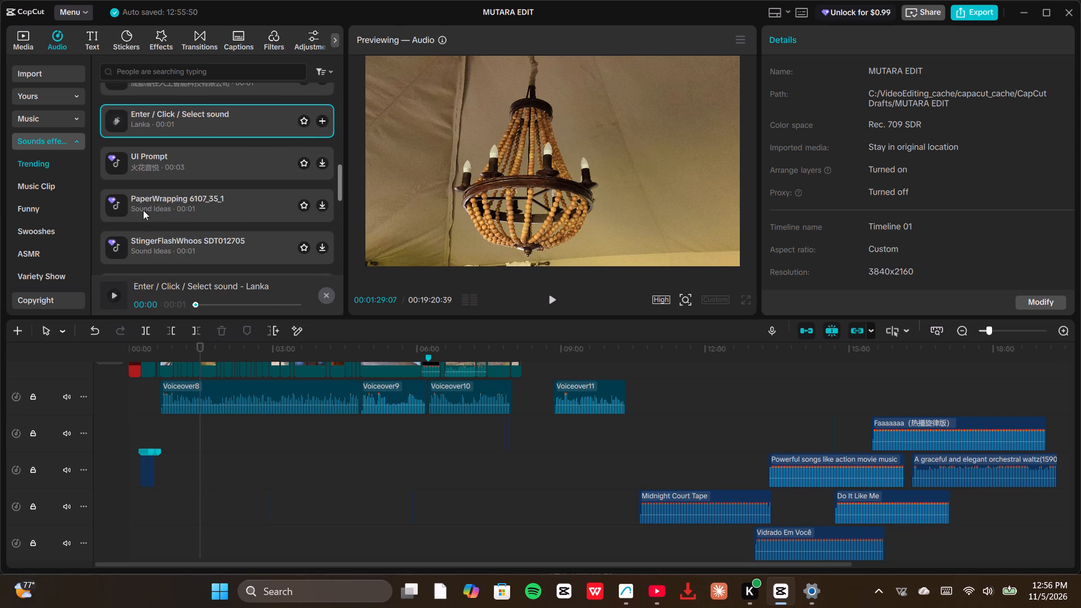
Audition PaperWrapping 6107_35_1, the two sound-logo glitch effects, and Click (small button sound) D.
scroll(149, 191, "down", 1)
left_click(143, 134)
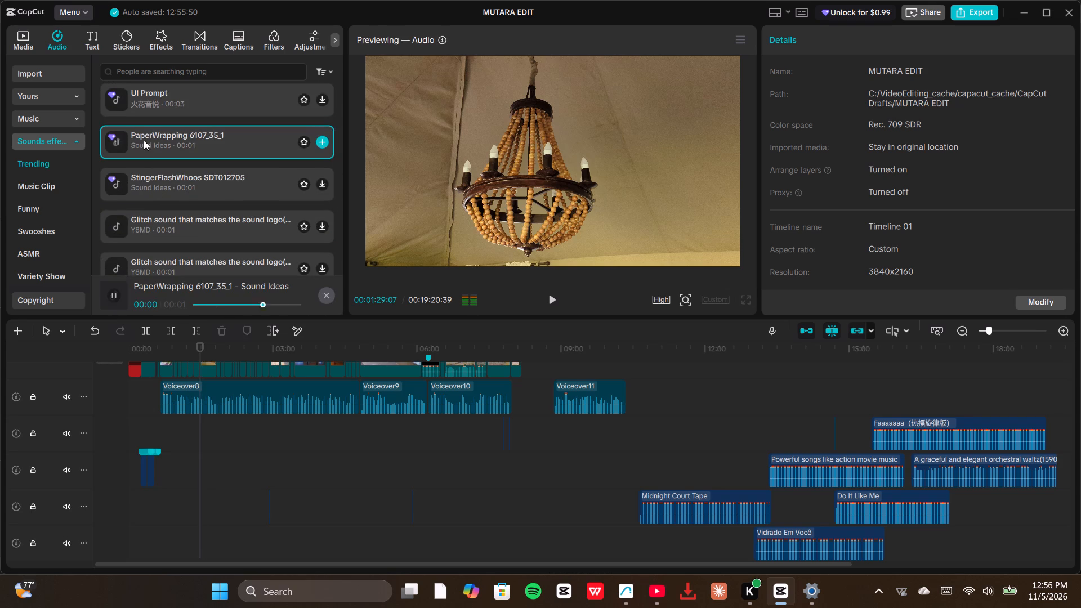
left_click(140, 218)
scroll(141, 219, "down", 2)
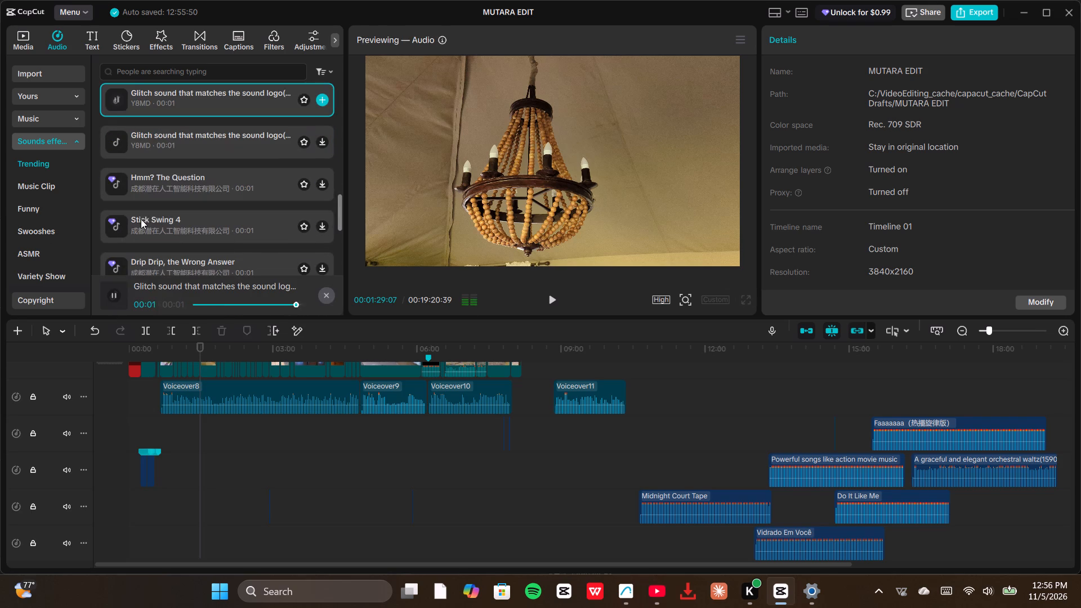
left_click(141, 148)
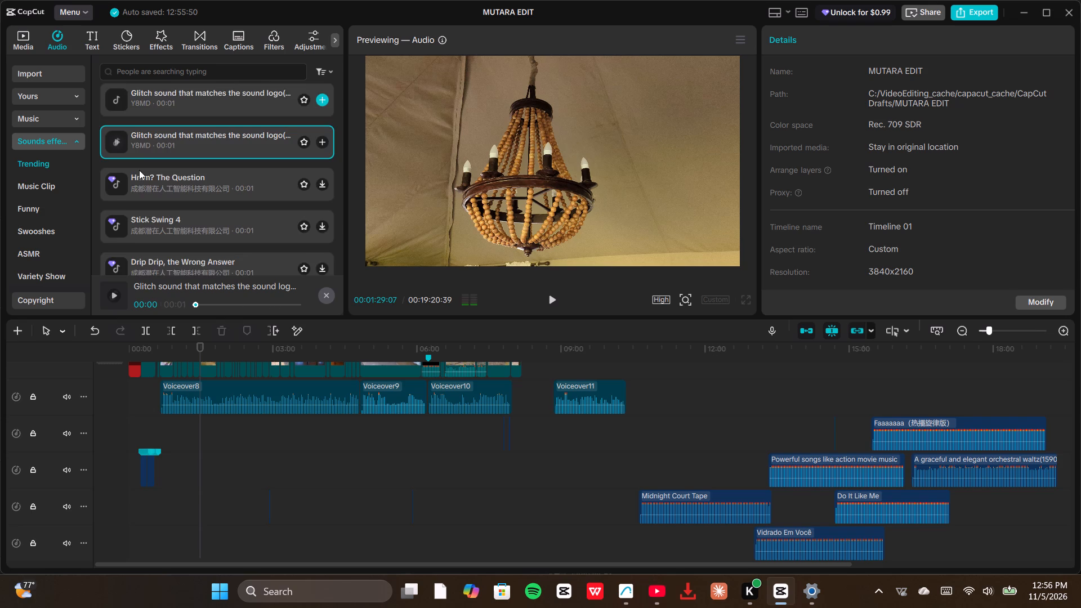
scroll(138, 179, "down", 3)
left_click(139, 168)
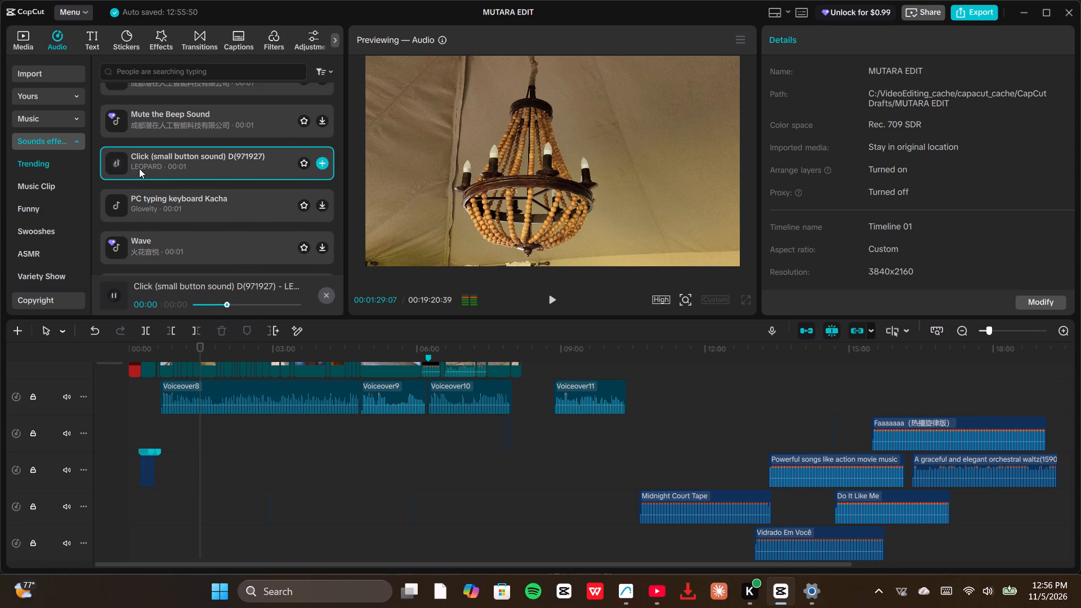
Audition the PC typing keyboard Kacha sound effect and mark it as a favorite.
left_click(137, 202)
scroll(137, 202, "down", 2)
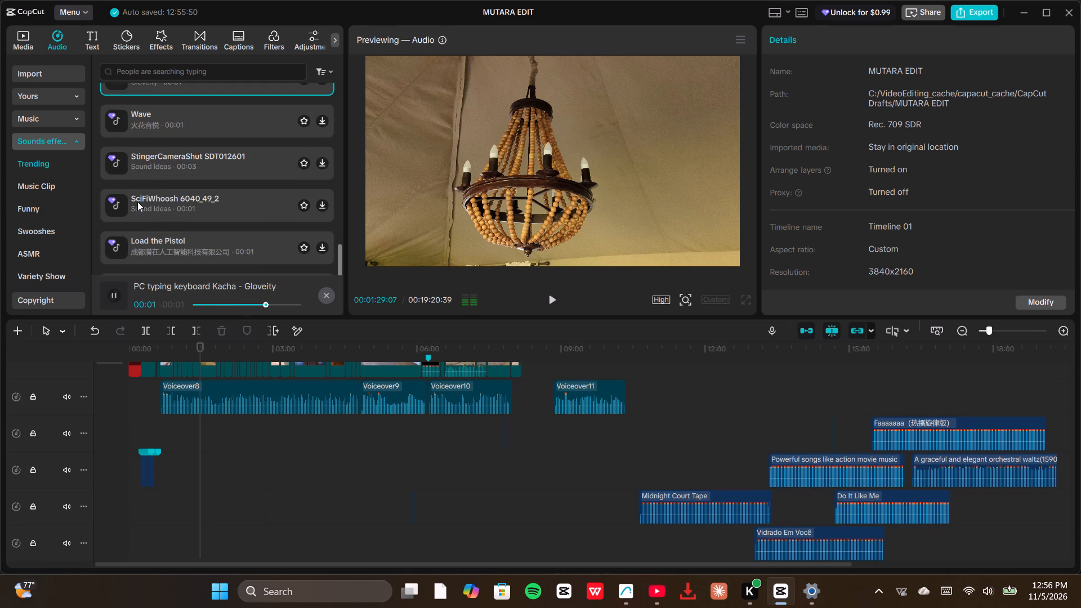
scroll(137, 202, "up", 1)
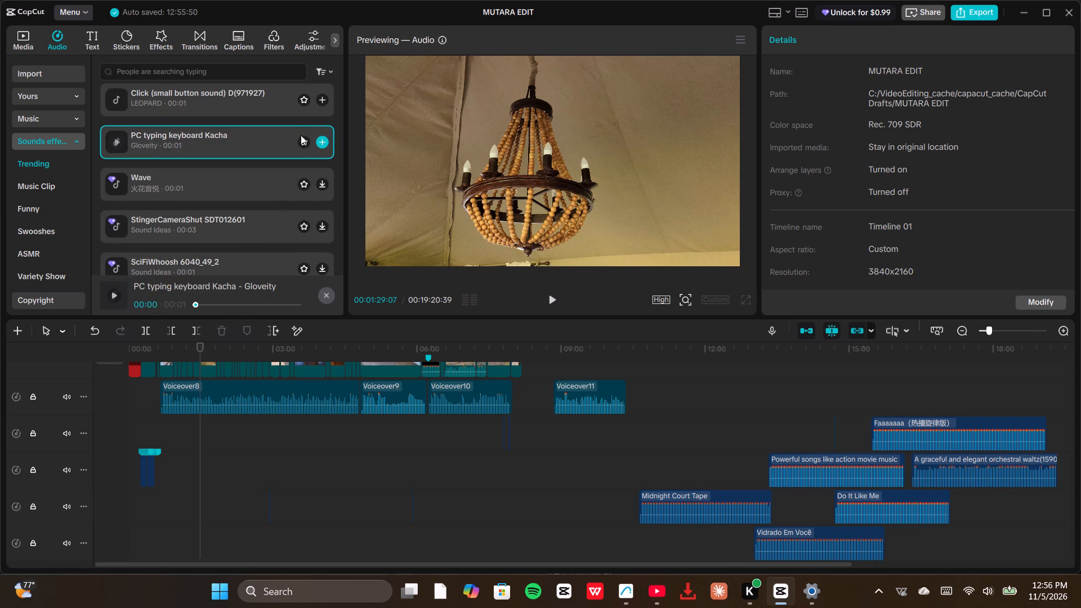
left_click(301, 143)
Audition the Glitter glitter / Glocken rising sound and the short paper-tearing sound effect.
scroll(186, 173, "down", 1)
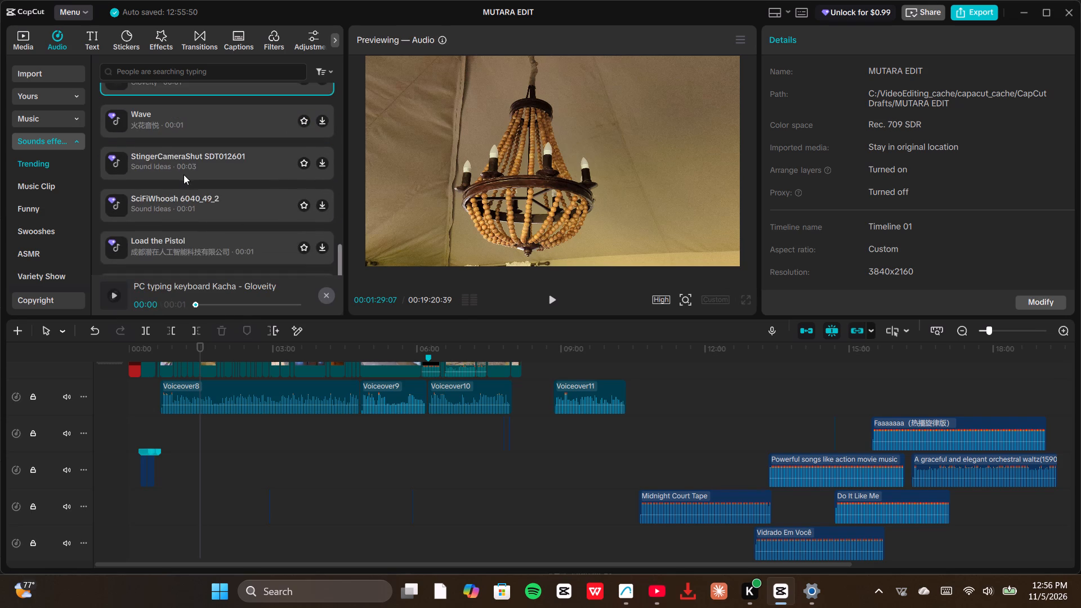
scroll(180, 177, "down", 2)
left_click(148, 158)
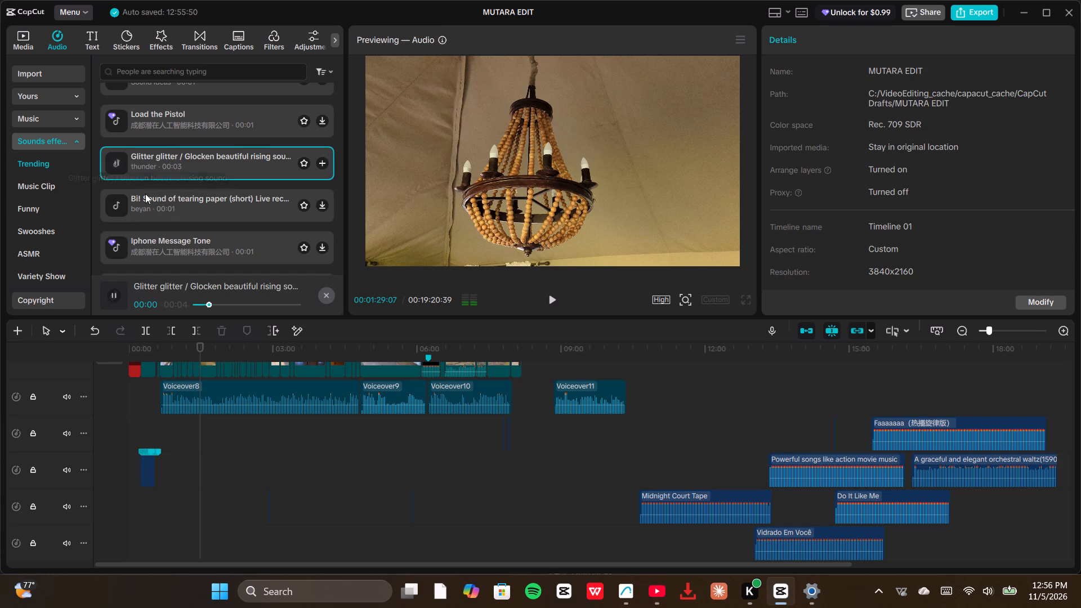
left_click(147, 205)
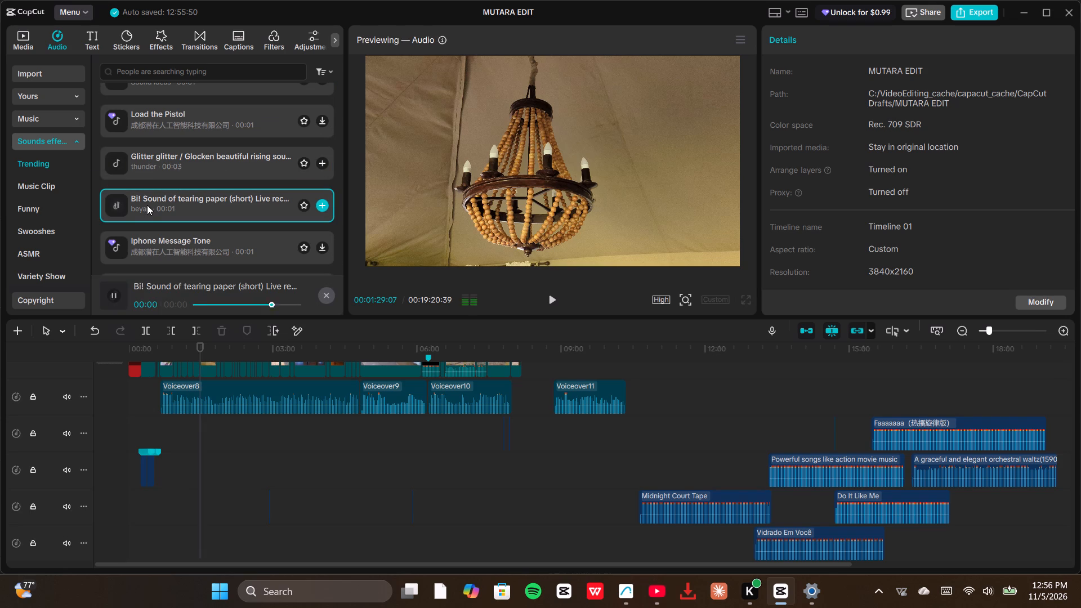
scroll(170, 193, "down", 1)
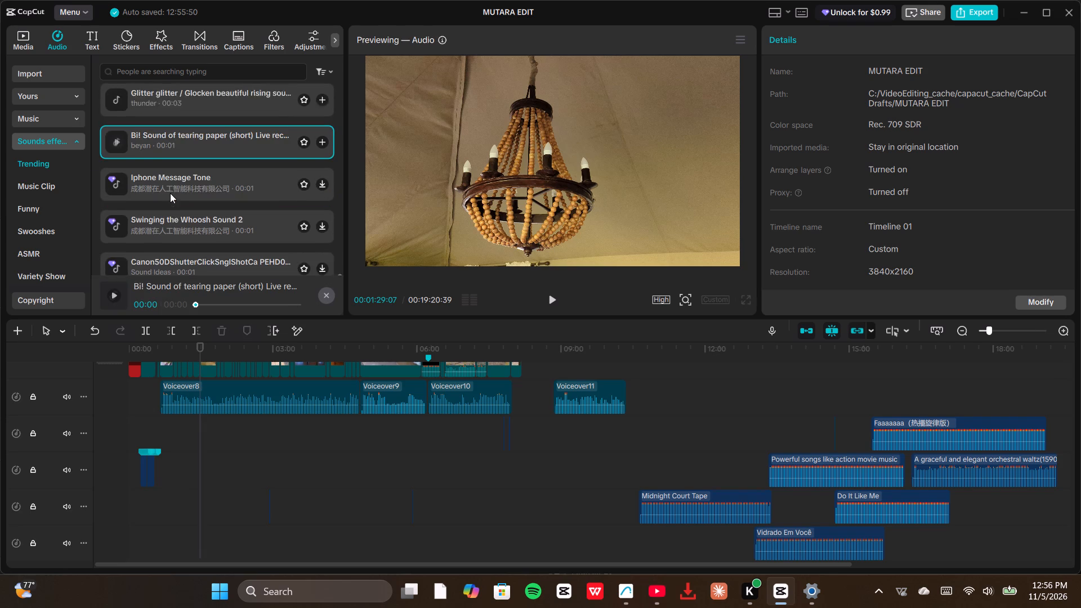
Audition Click_Mouse_Click_02, the mouth-tapping pop, Fuwa short wind noise, and Turn up the newspaper.
scroll(170, 193, "down", 6)
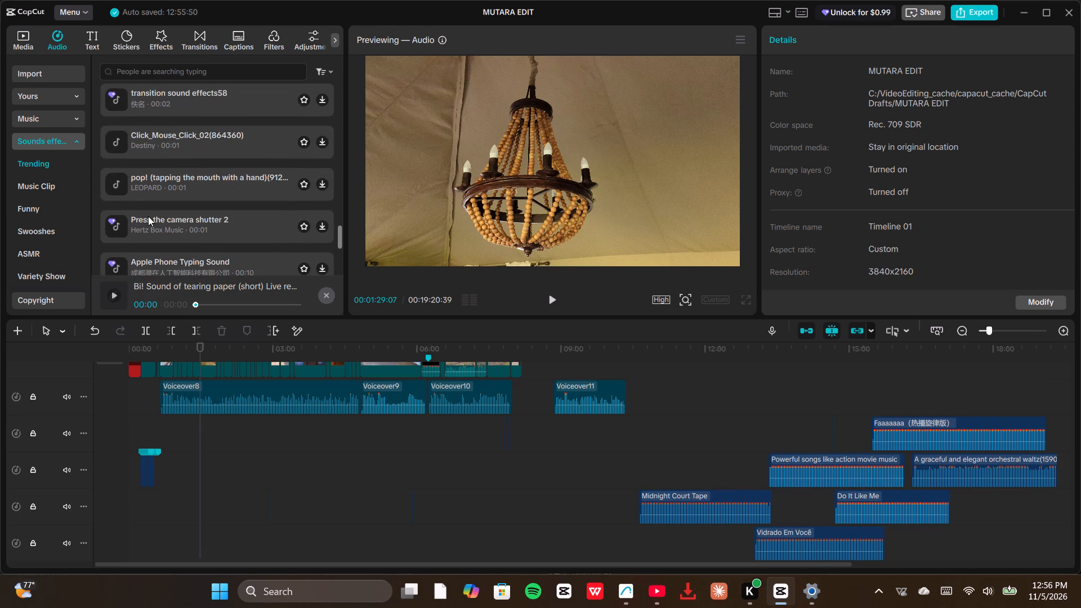
left_click(158, 137)
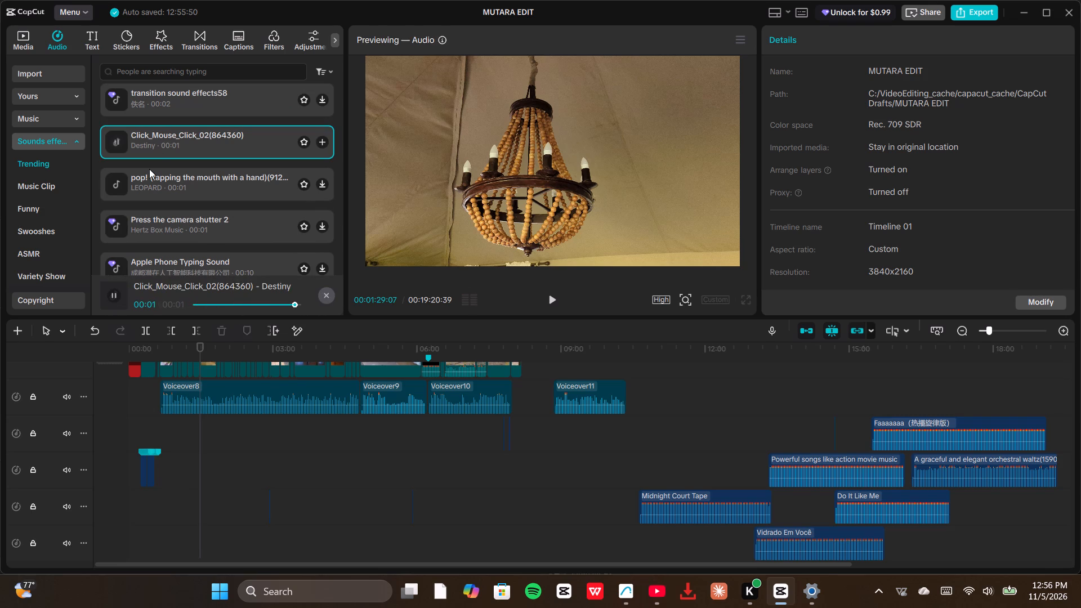
left_click(149, 169)
scroll(150, 223, "down", 3)
left_click(150, 212)
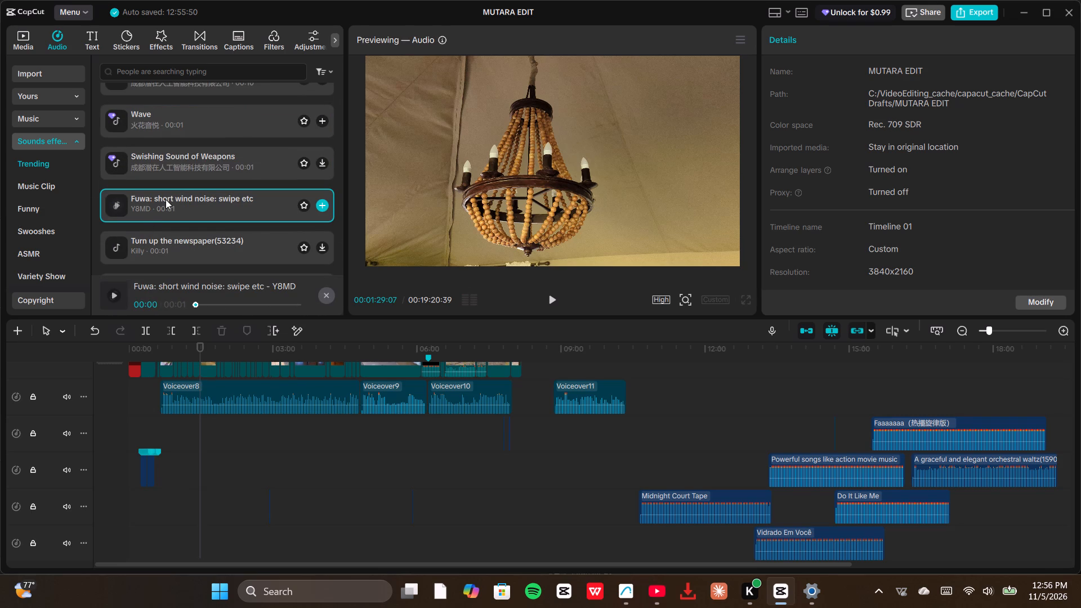
left_click(139, 256)
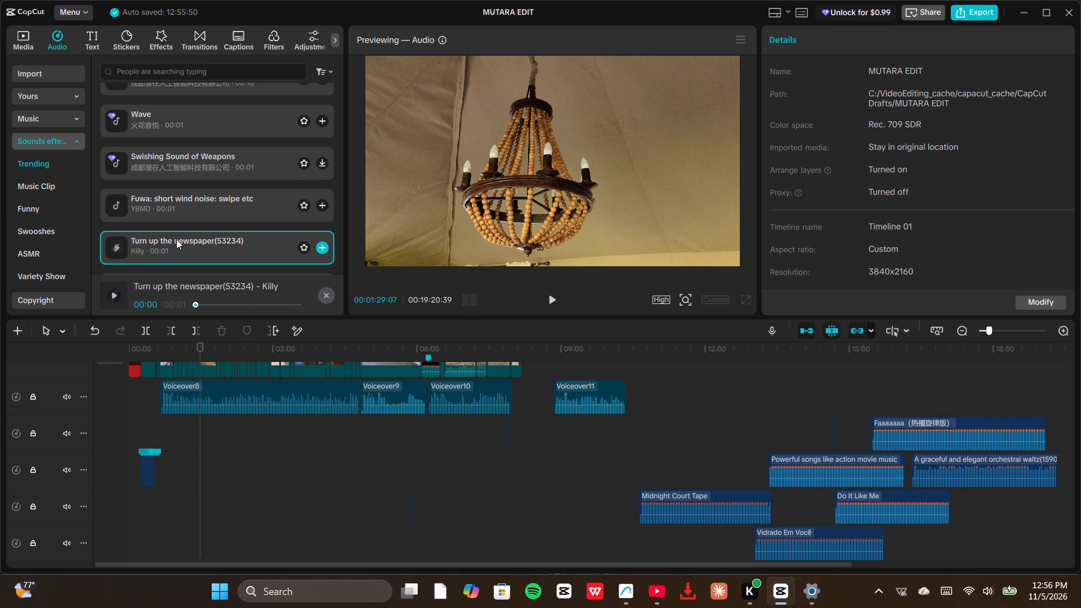
Audition Patterop sound etc, Shutter Sound of the Camera, and the analog camera shutter sound.
scroll(176, 239, "down", 3)
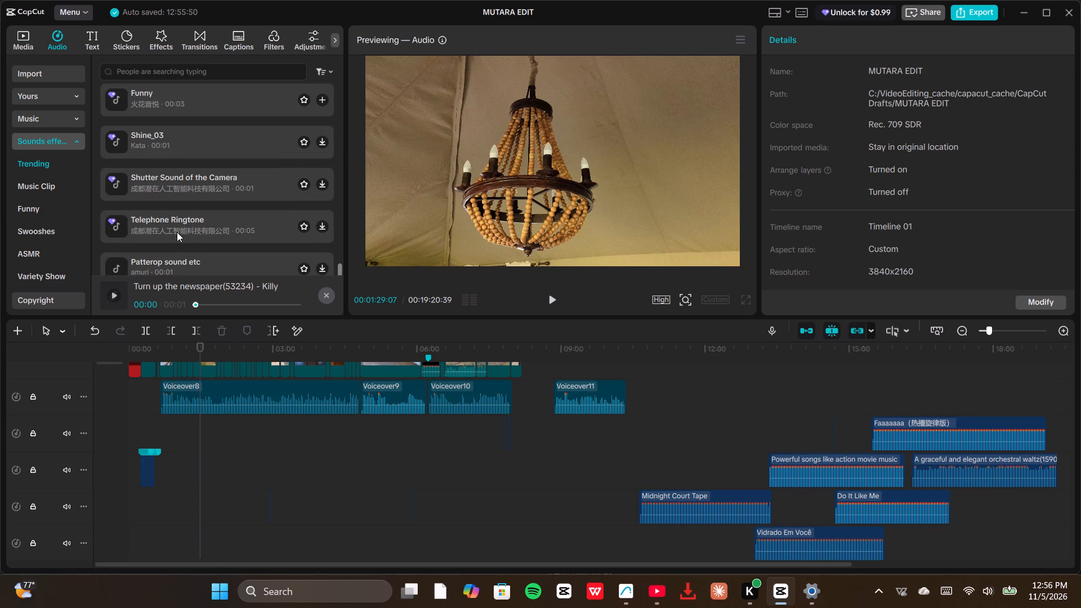
left_click(166, 264)
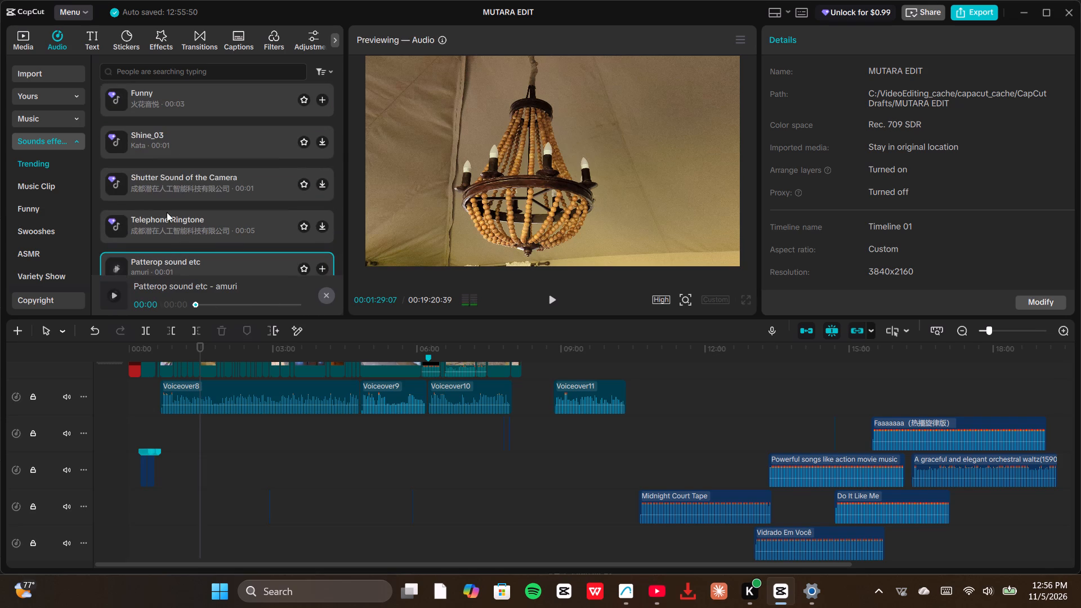
left_click(168, 194)
scroll(168, 194, "down", 4)
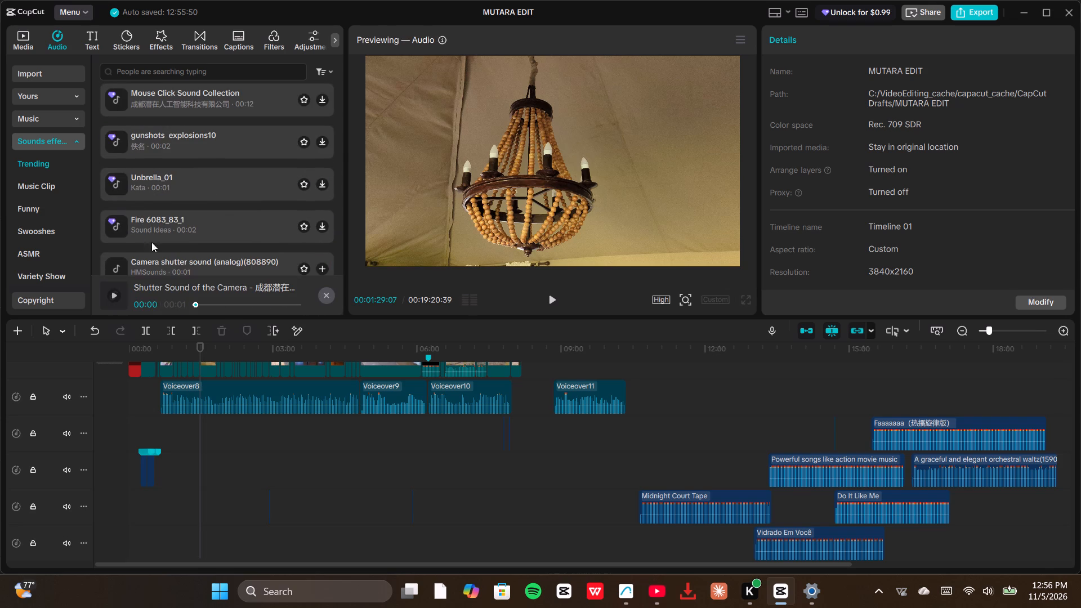
left_click(158, 257)
Audition coin! Get shop item 6, the analog camera shutter again, and the single camera shutter click.
scroll(161, 255, "down", 4)
left_click(149, 216)
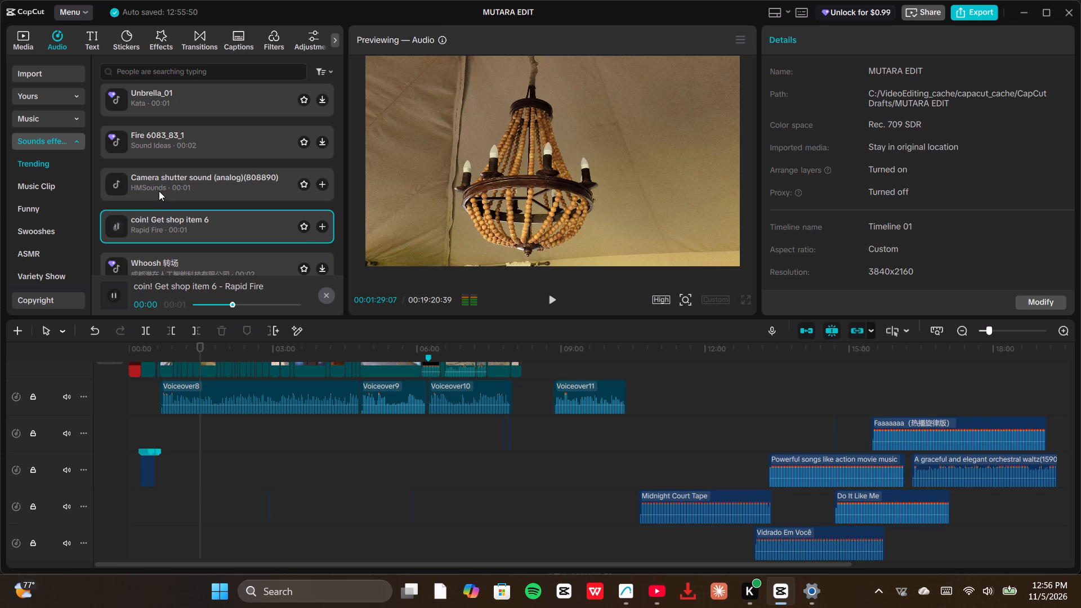
left_click(160, 190)
scroll(160, 189, "down", 2)
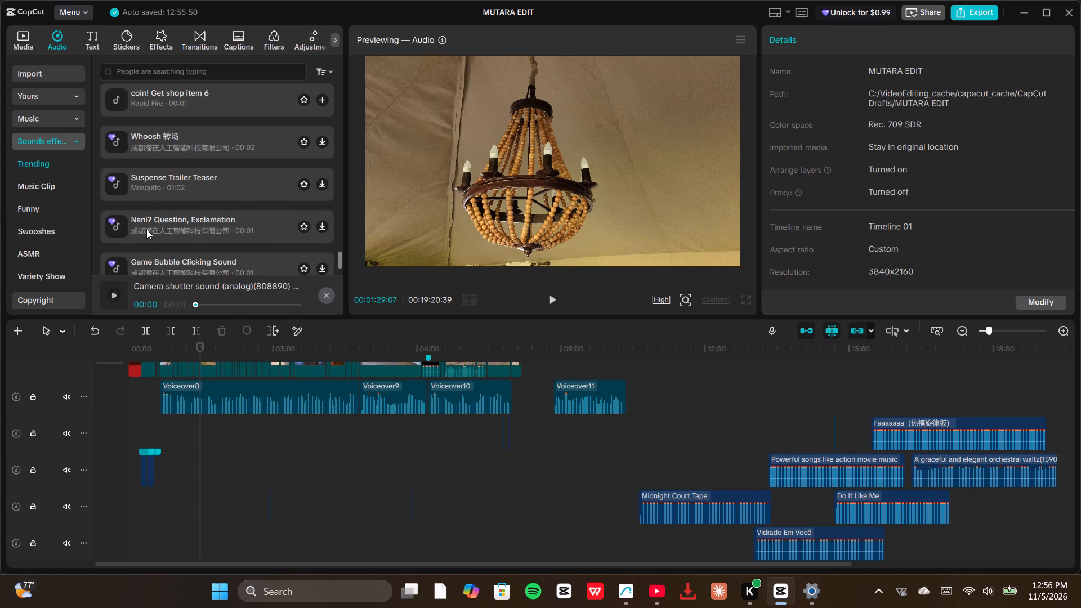
scroll(146, 229, "down", 1)
left_click(135, 251)
scroll(141, 248, "down", 1)
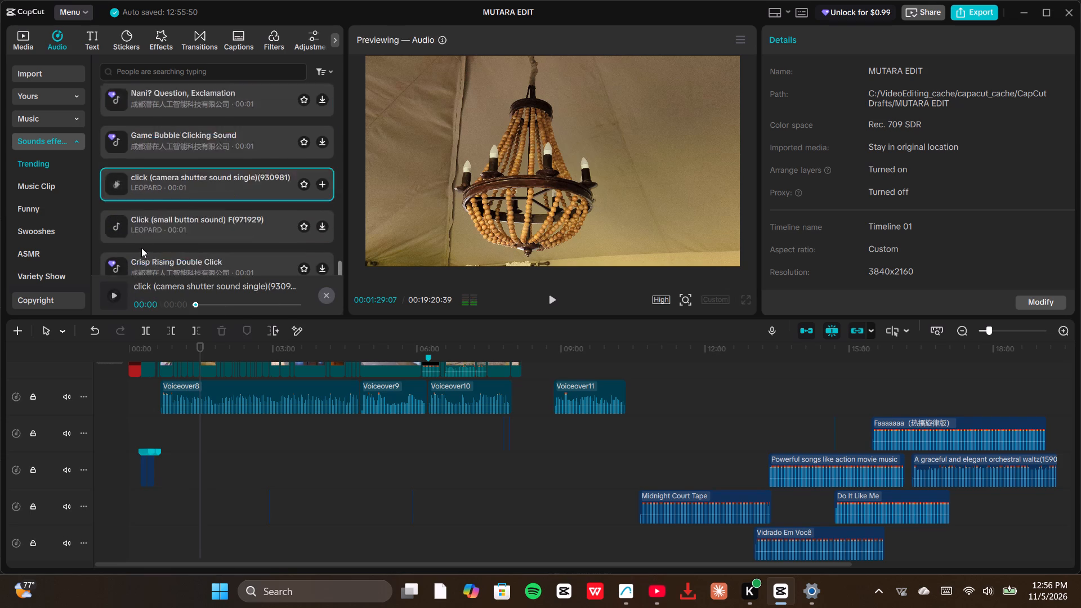
Audition the one-minute keyboard typing sound and the [Daily sounds] effect by Misoka.
scroll(141, 248, "down", 3)
left_click(154, 258)
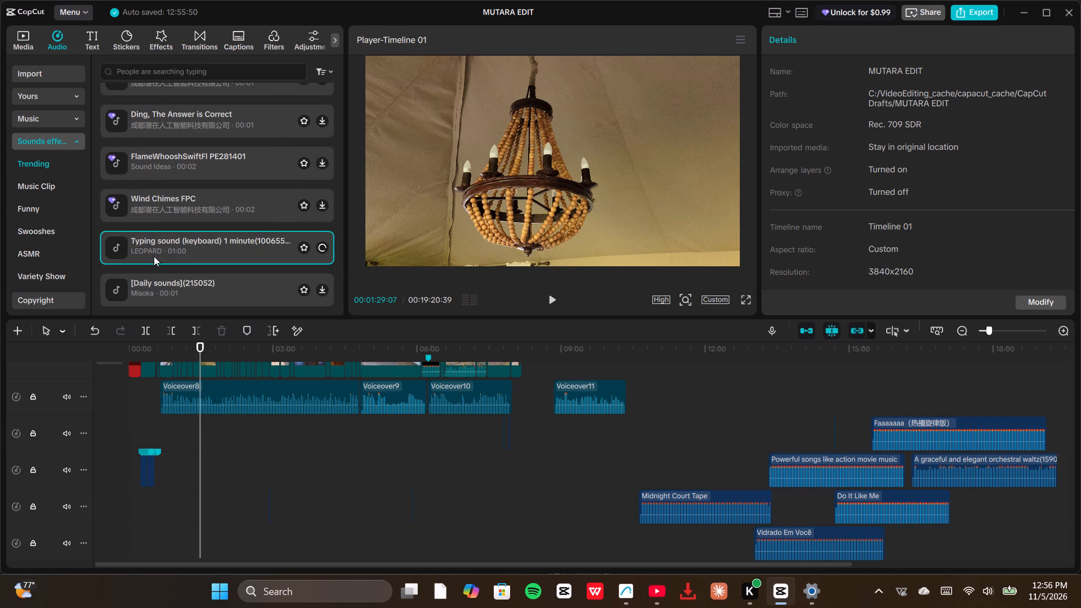
scroll(177, 238, "down", 3)
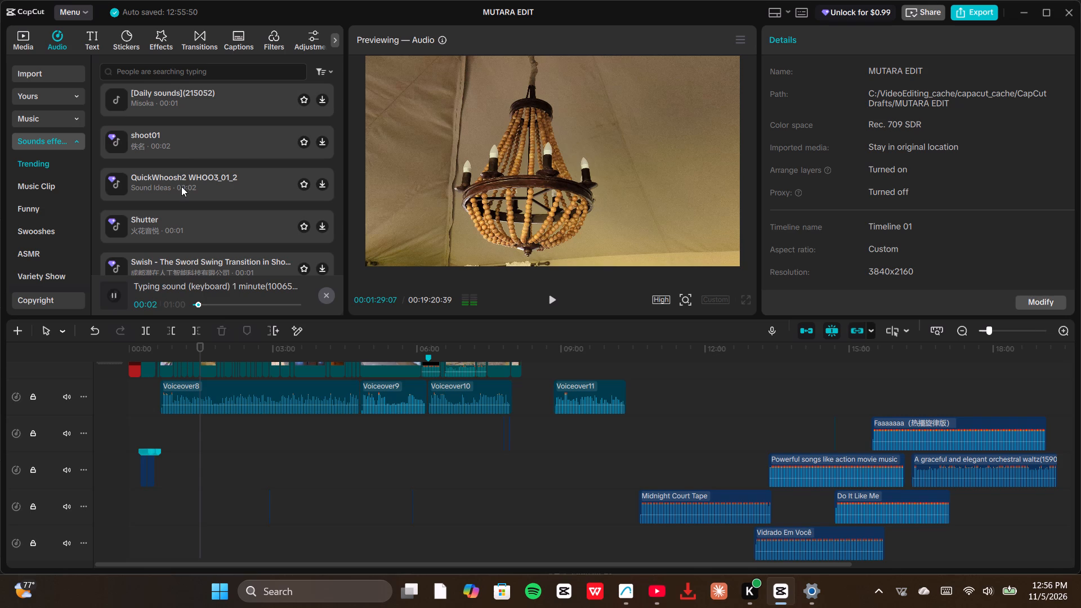
left_click(174, 105)
scroll(168, 138, "down", 3)
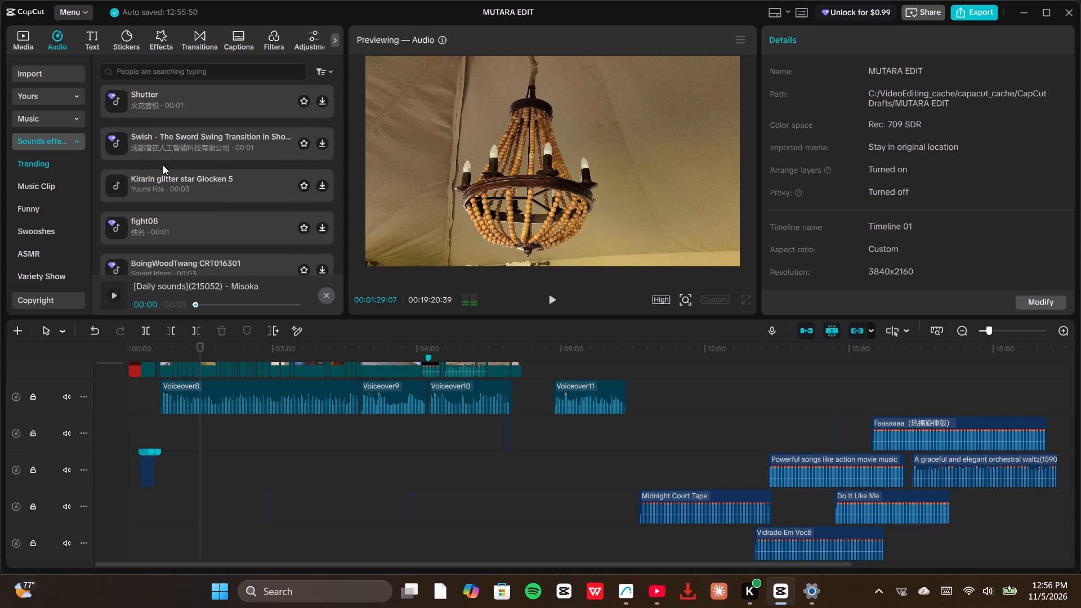
Audition Kirarin glitter star Glocken 5 twice and mark it as a favorite.
left_click(149, 198)
scroll(155, 236, "down", 5)
scroll(150, 162, "up", 1)
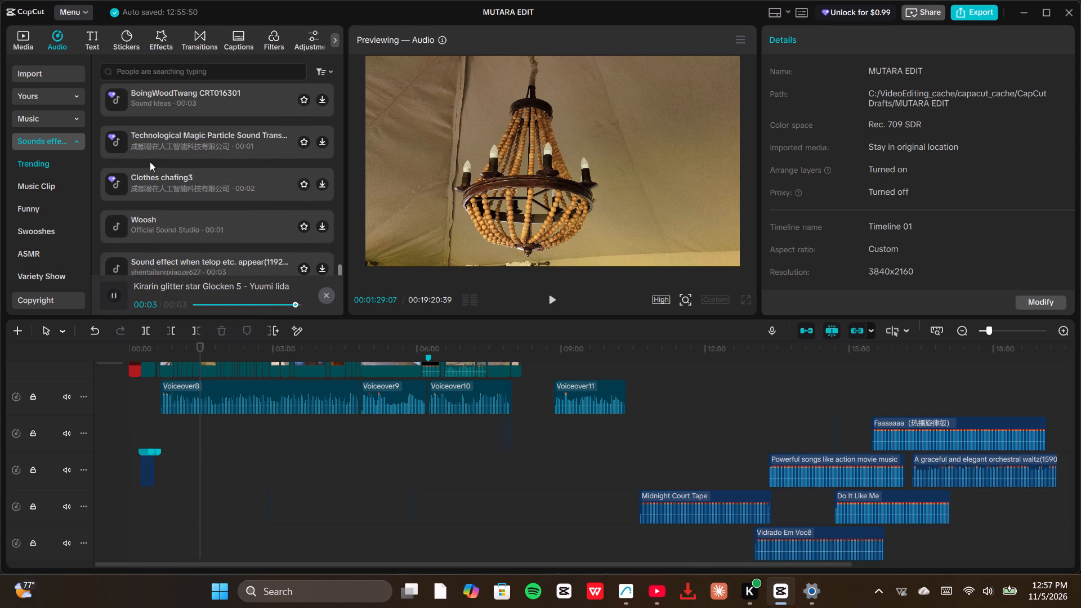
scroll(150, 162, "up", 3)
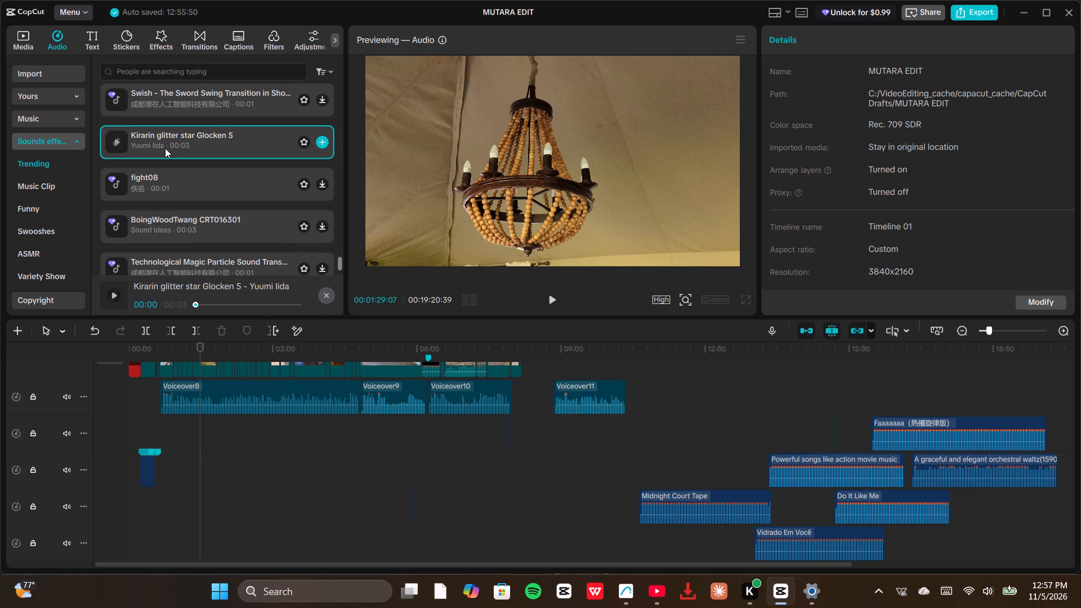
left_click(163, 147)
left_click(305, 138)
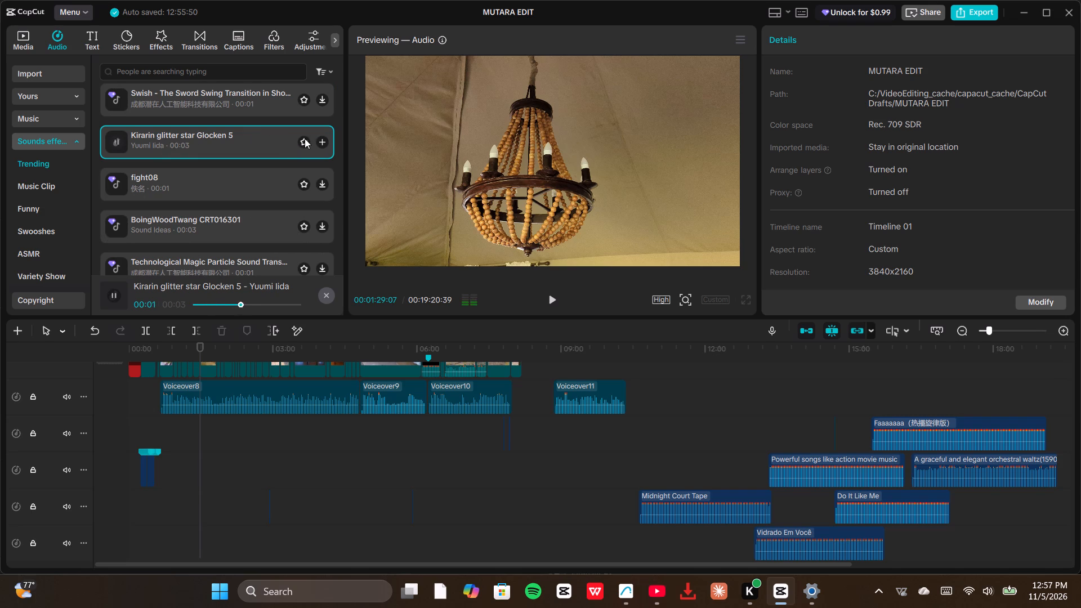
Audition Kirarin glitter star Glocken 2, Kasha (shutter, camera), and Keyboard key tone 2.
scroll(270, 166, "down", 4)
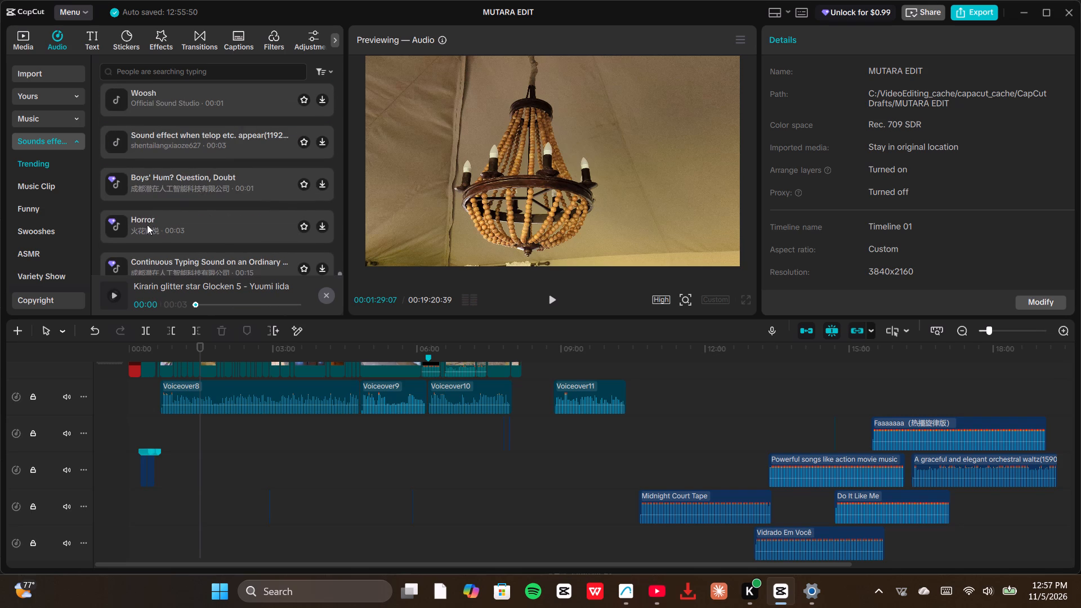
scroll(155, 227, "down", 2)
left_click(148, 226)
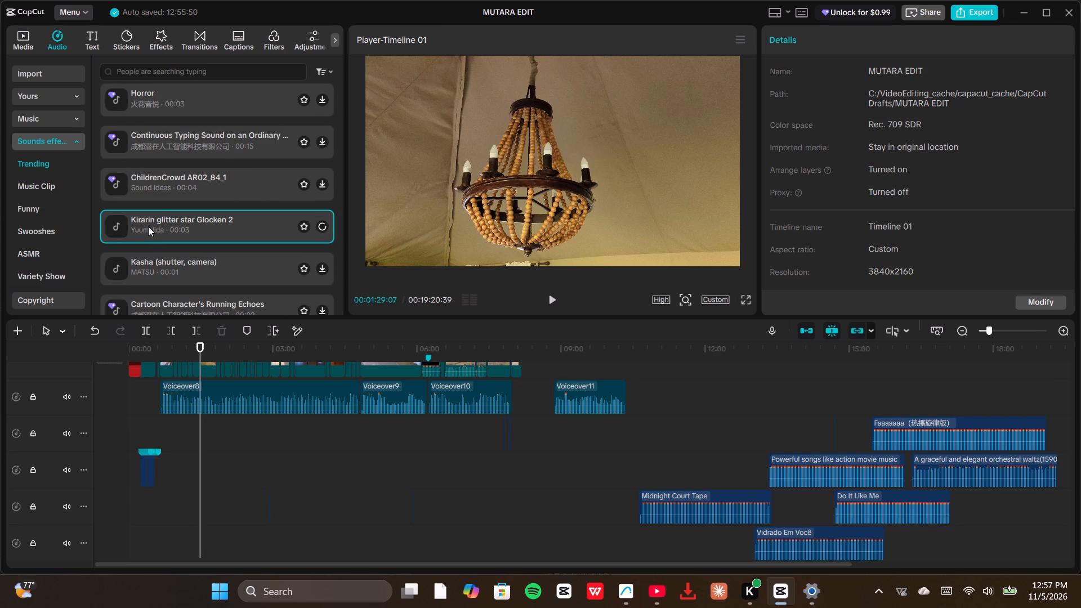
scroll(160, 237, "down", 2)
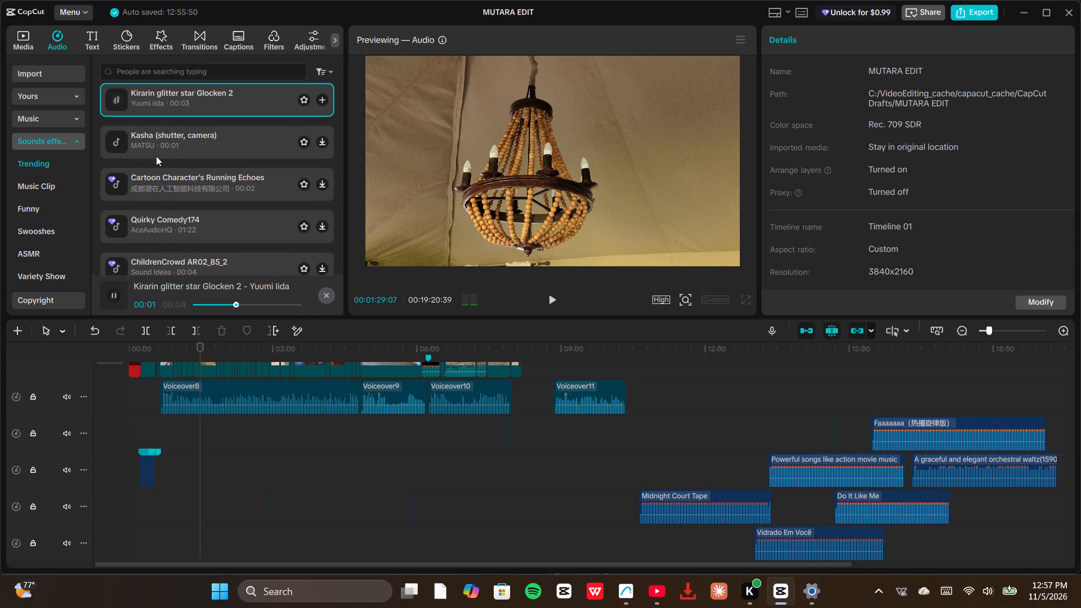
left_click(157, 150)
scroll(161, 196, "down", 3)
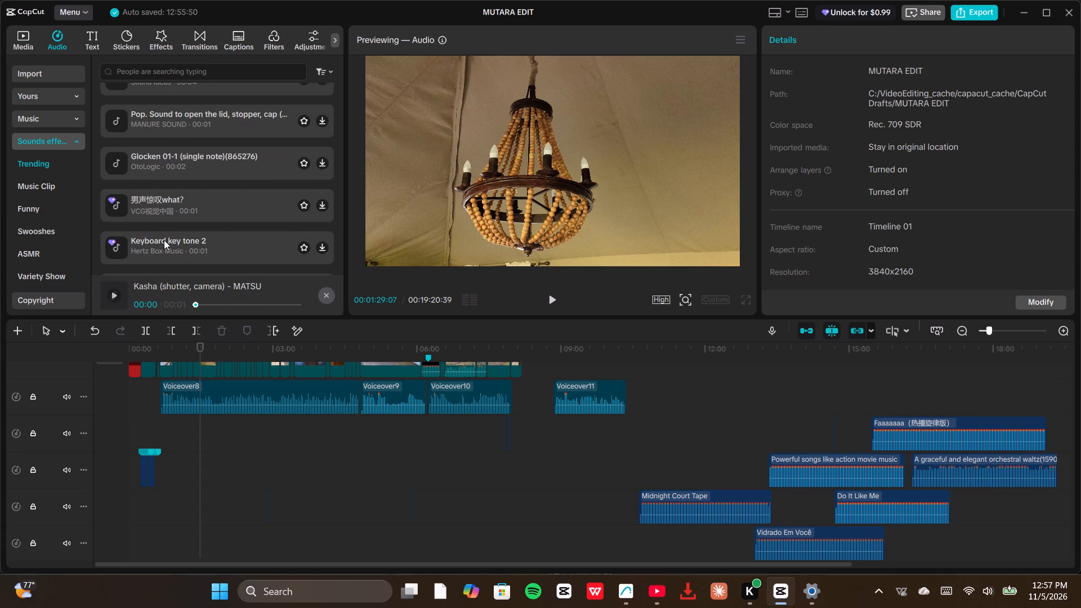
scroll(168, 235, "down", 1)
left_click(141, 210)
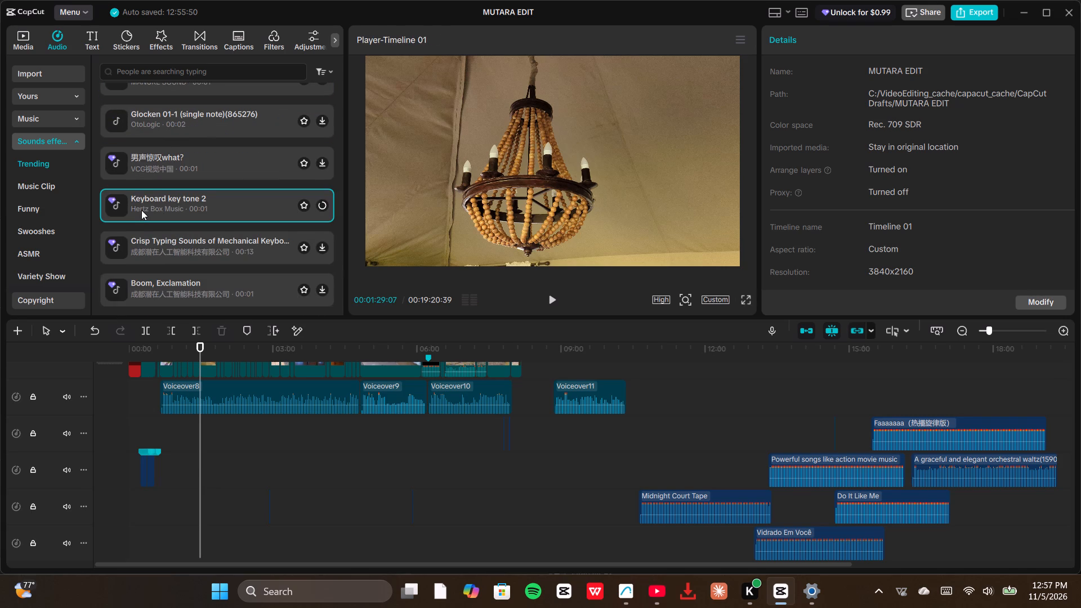
Browse the Music Clip sound effects and audition OrchestralHitSting PE507001 and 44-Game-Show-Junky-STING-SM424.
left_click(46, 187)
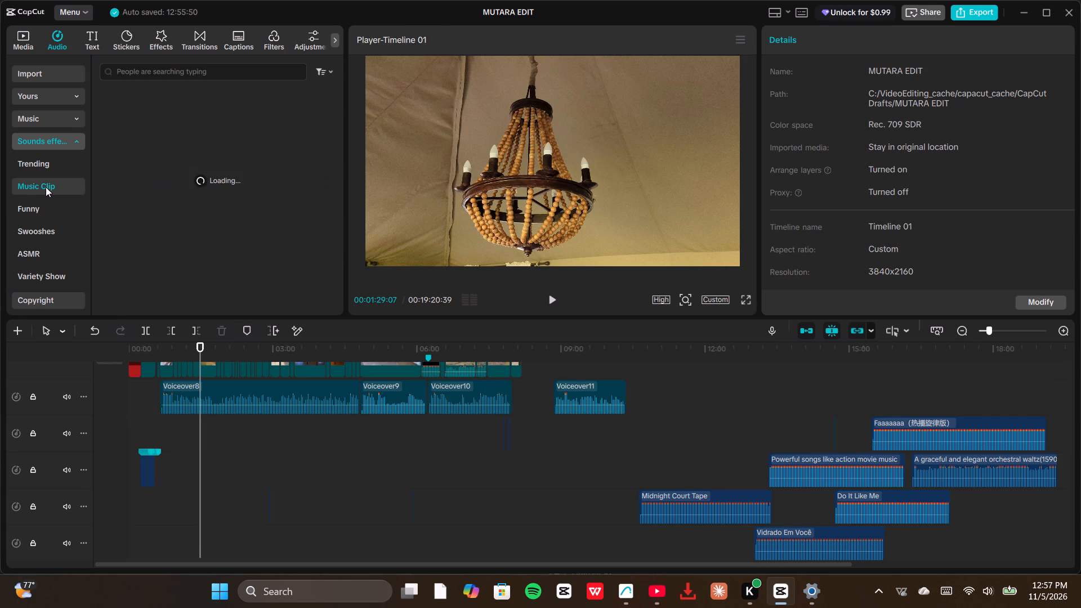
scroll(190, 151, "down", 1)
scroll(171, 119, "up", 2)
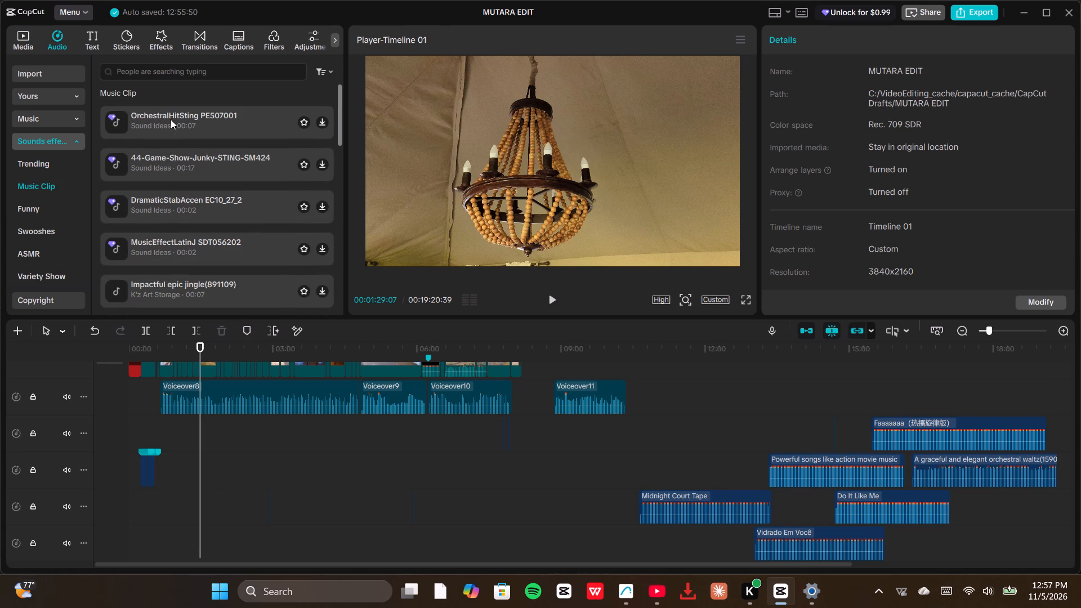
left_click(169, 118)
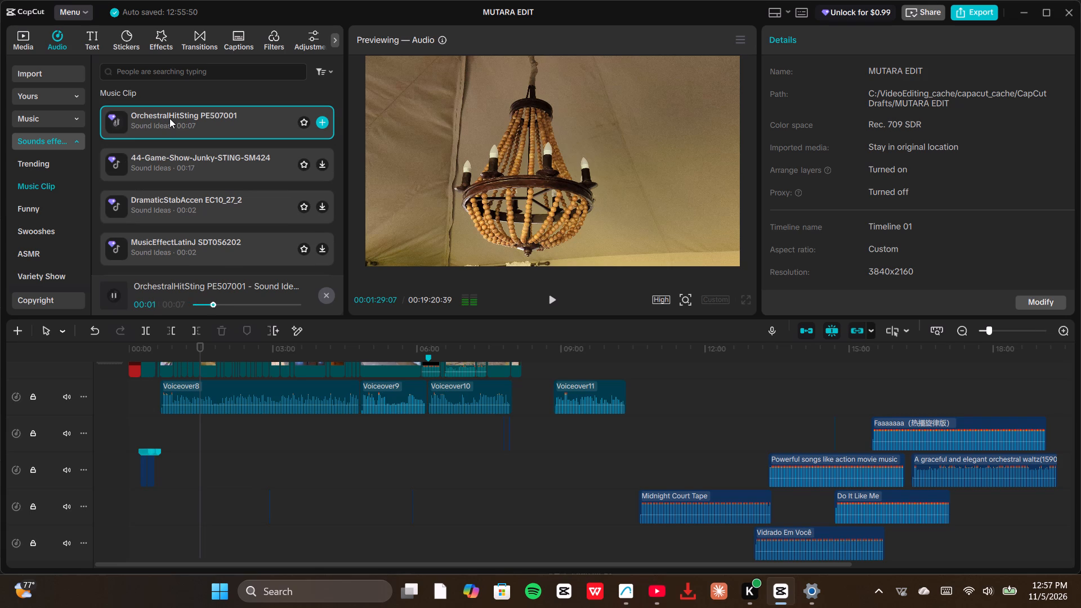
left_click(156, 159)
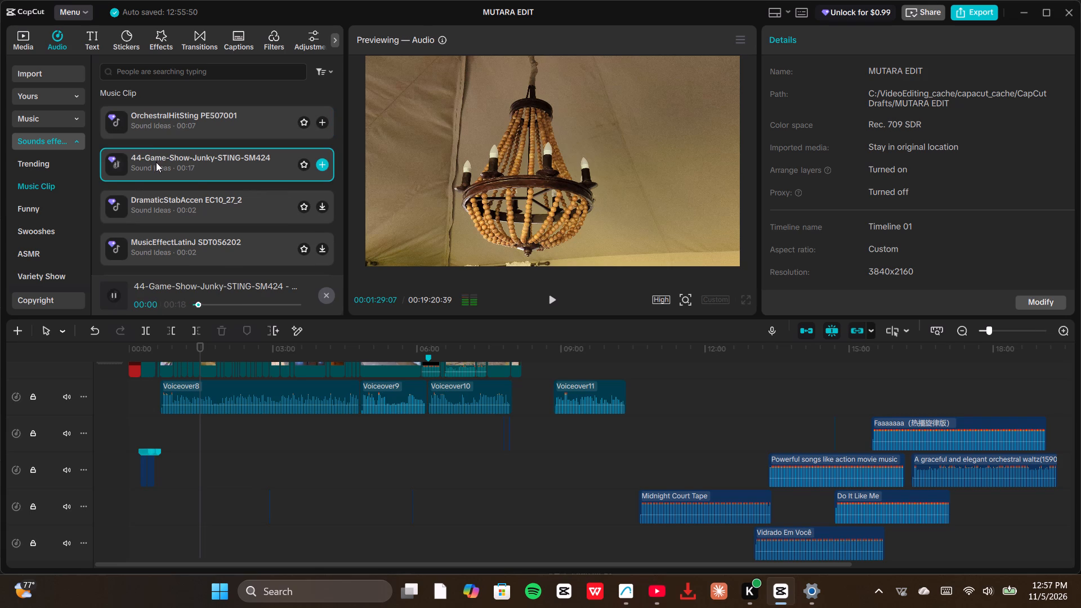
Audition the Impactful epic jingle(891109) sound effect and mark it as a favorite.
scroll(156, 167, "down", 3)
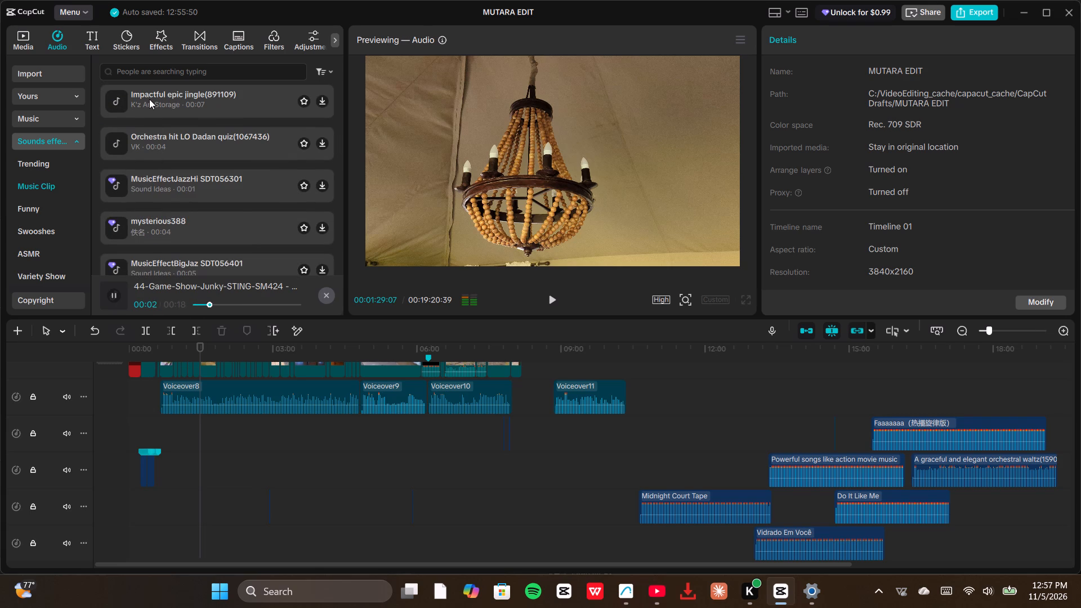
left_click(149, 99)
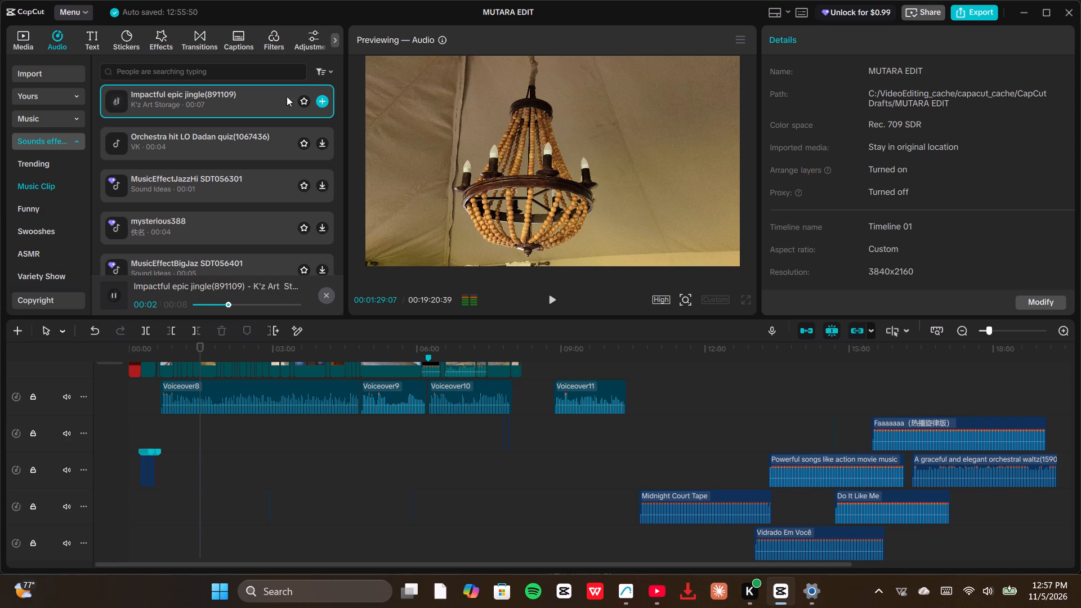
left_click(303, 102)
Audition Orchestra hit LO Dadan quiz(1067436), MusicEffectJazzHi SDT056301, and Music Takes You Higher(Original Mix).
left_click(210, 145)
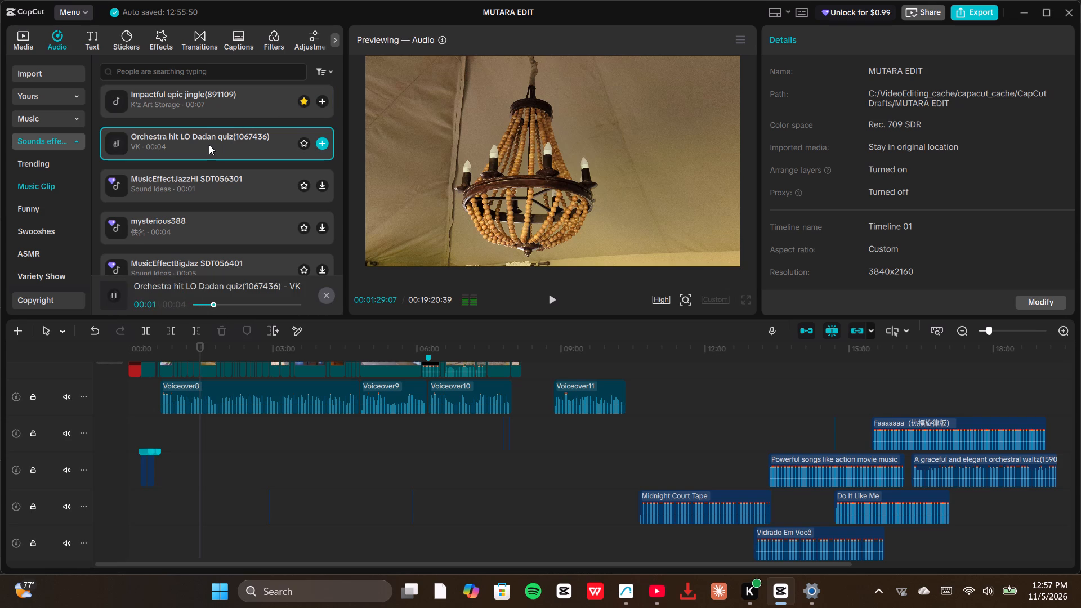
left_click(199, 182)
scroll(199, 182, "down", 2)
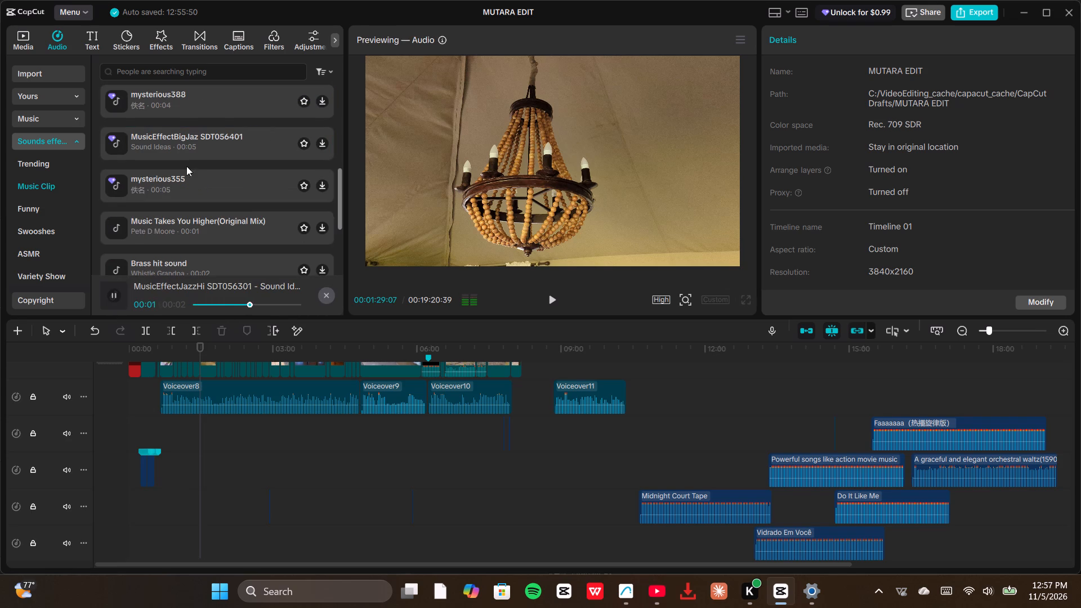
left_click(157, 221)
Audition Brass hit sound, MusicalEffectFlu ELE01_67_1, and MusicEffectSynthe SDT053101.
scroll(166, 213, "down", 1)
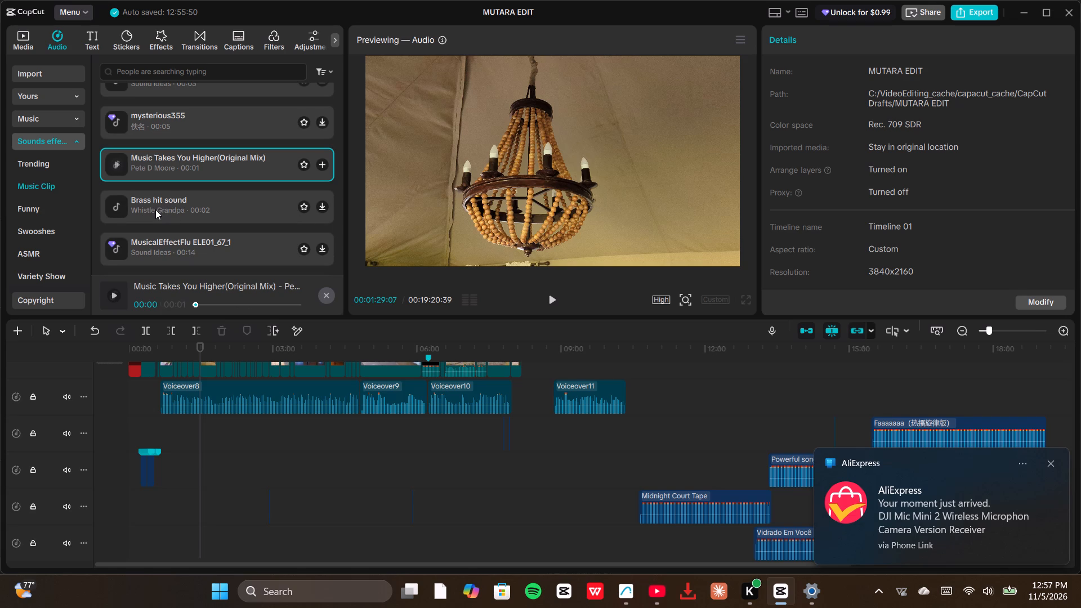
left_click(155, 209)
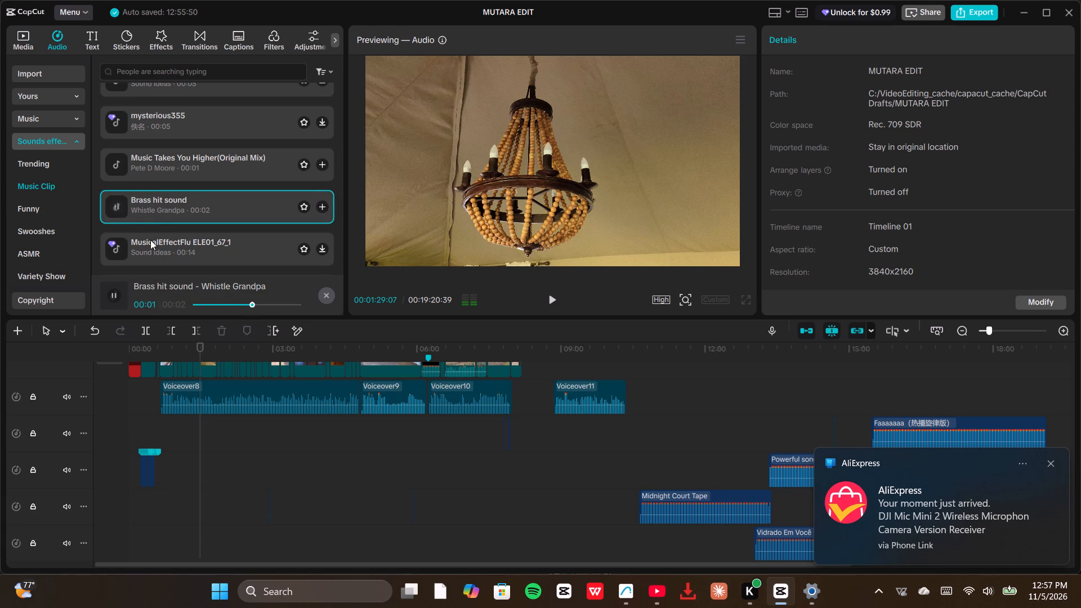
left_click(150, 241)
scroll(150, 241, "down", 2)
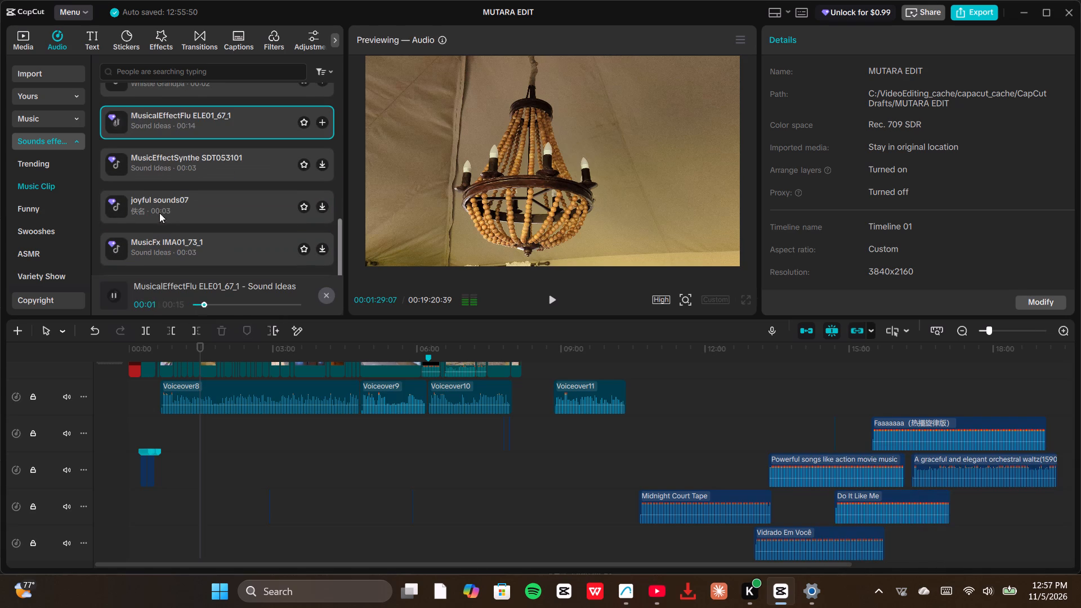
left_click(158, 162)
Audition Electronica Jingle Cool Electronic Sound and Corporate Education Video Telop Jingle twice each, plus Orchestra hit jingle 80's(1106070).
scroll(158, 162, "down", 2)
left_click(150, 172)
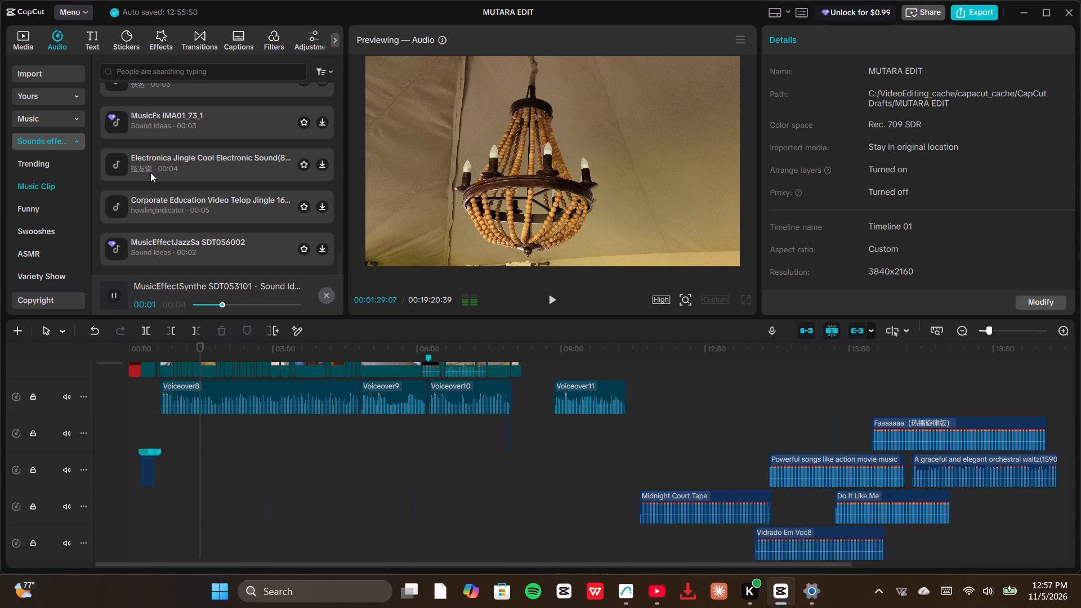
left_click(155, 207)
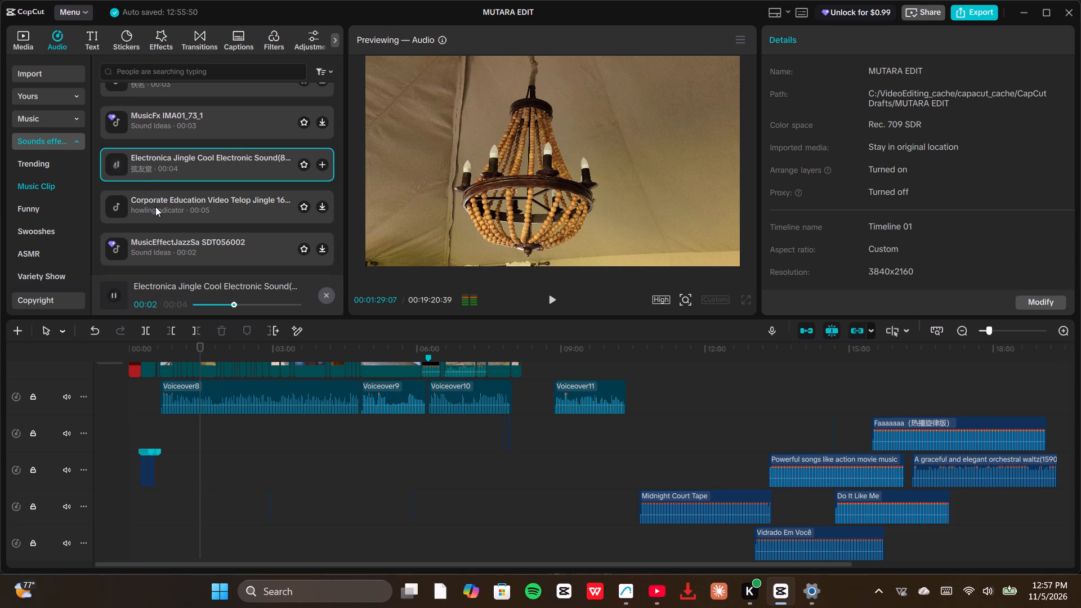
scroll(155, 205, "down", 3)
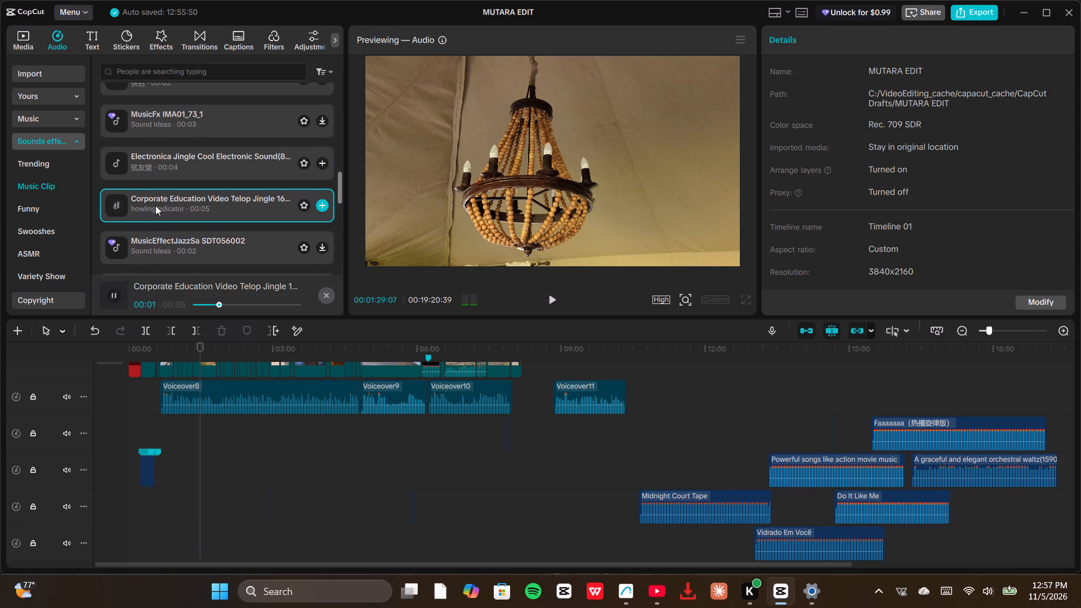
scroll(154, 204, "down", 1)
left_click(155, 121)
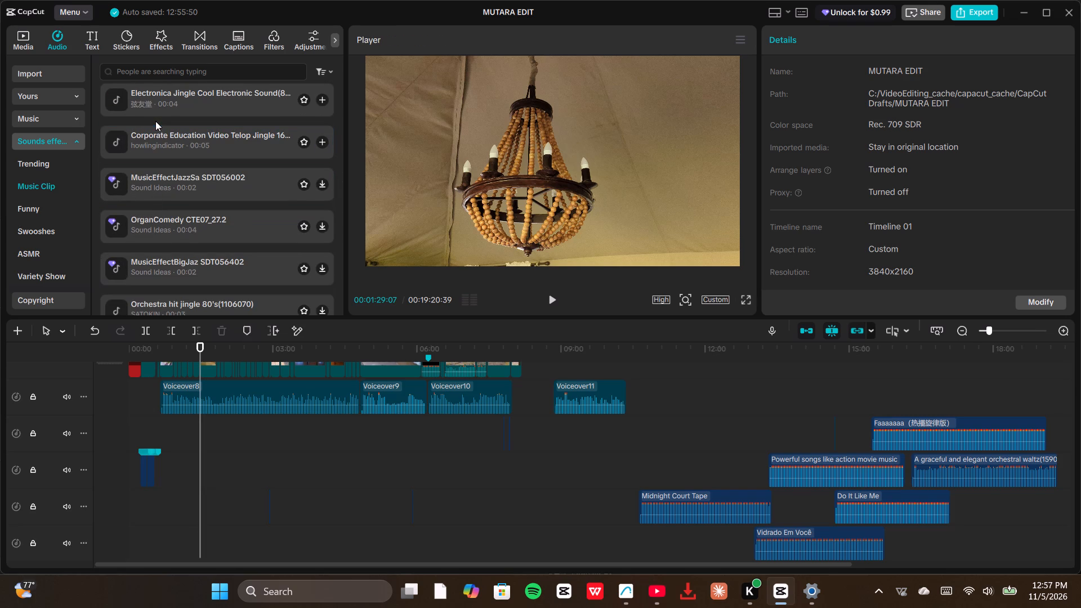
left_click(164, 108)
left_click(159, 142)
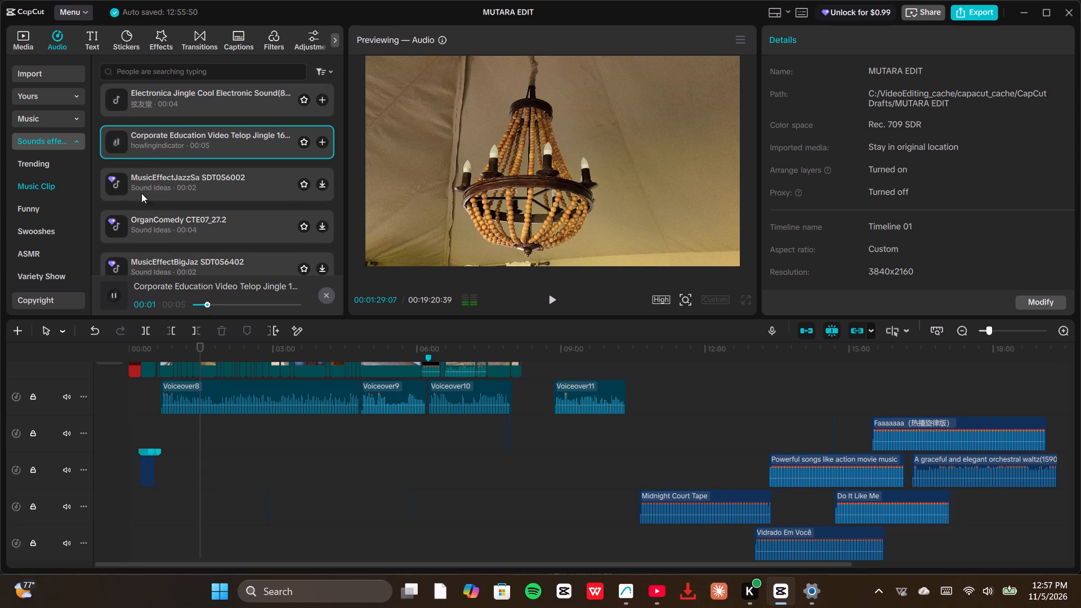
scroll(140, 202, "down", 2)
left_click(154, 183)
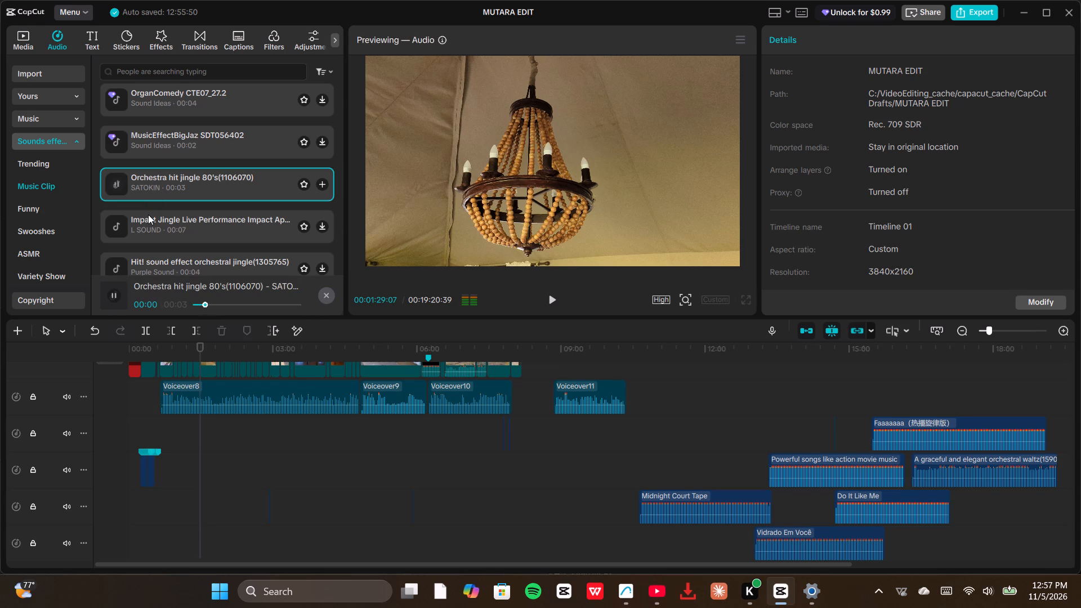
Audition Impact Jingle Live Performance Impact Appearance(1235251) and mark it as a favorite.
left_click(150, 221)
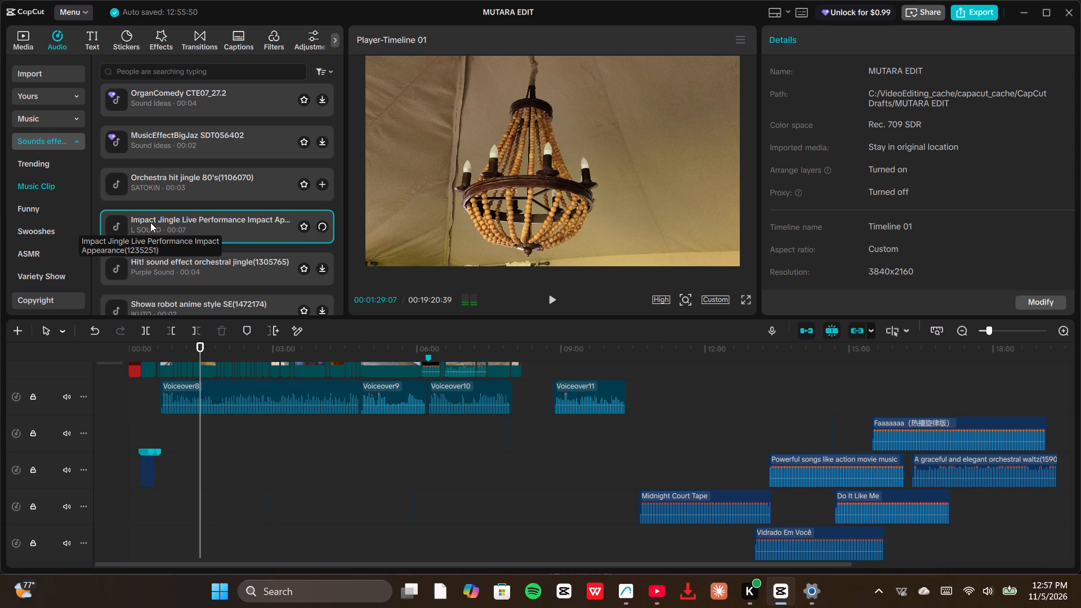
scroll(150, 222, "down", 1)
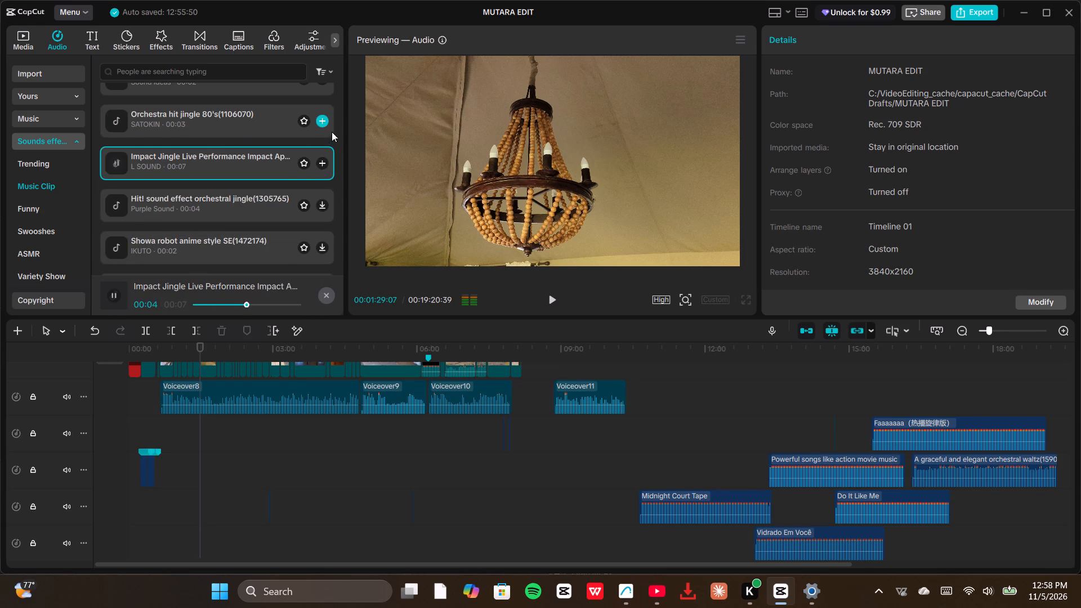
left_click(302, 163)
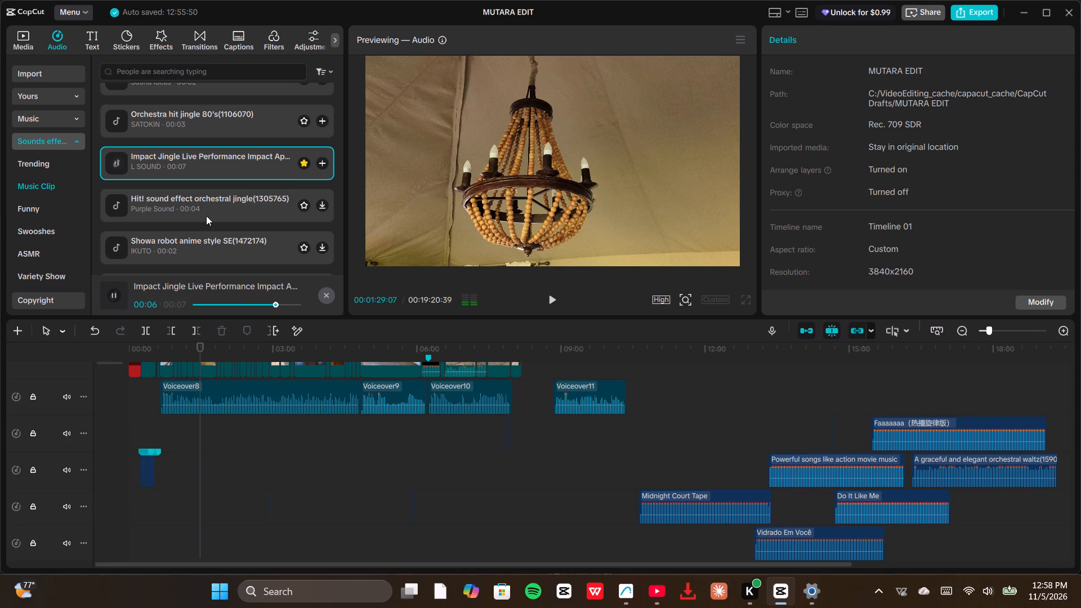
Audition Hit! sound effect orchestral jingle, Showa robot anime style SE, DJ Scratch Vocal Chop Jingle b, and the Splash Guitar sound logo.
left_click(199, 209)
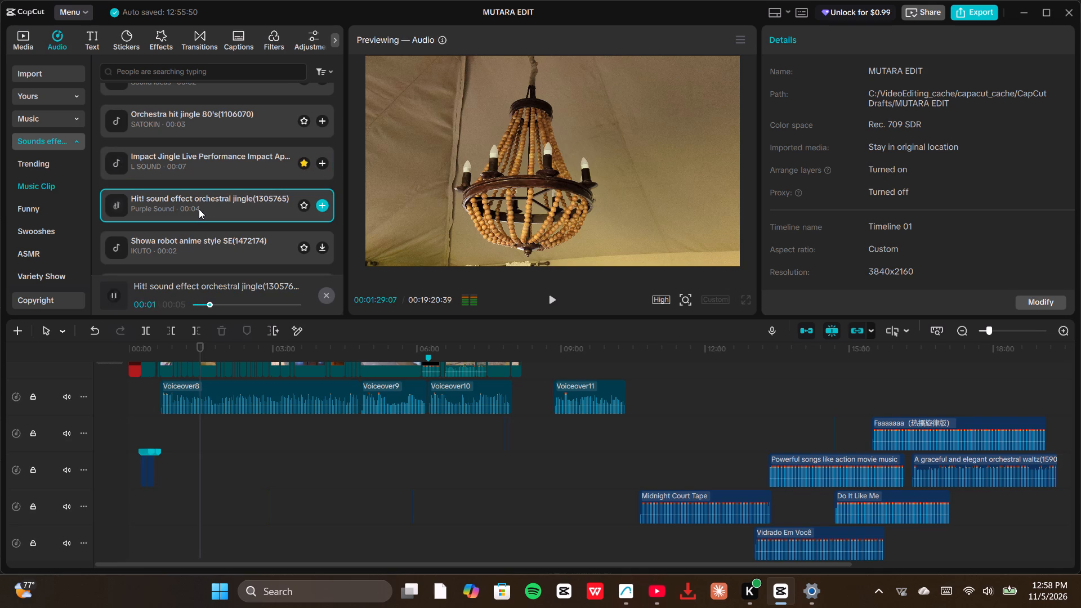
left_click(192, 237)
scroll(192, 237, "down", 2)
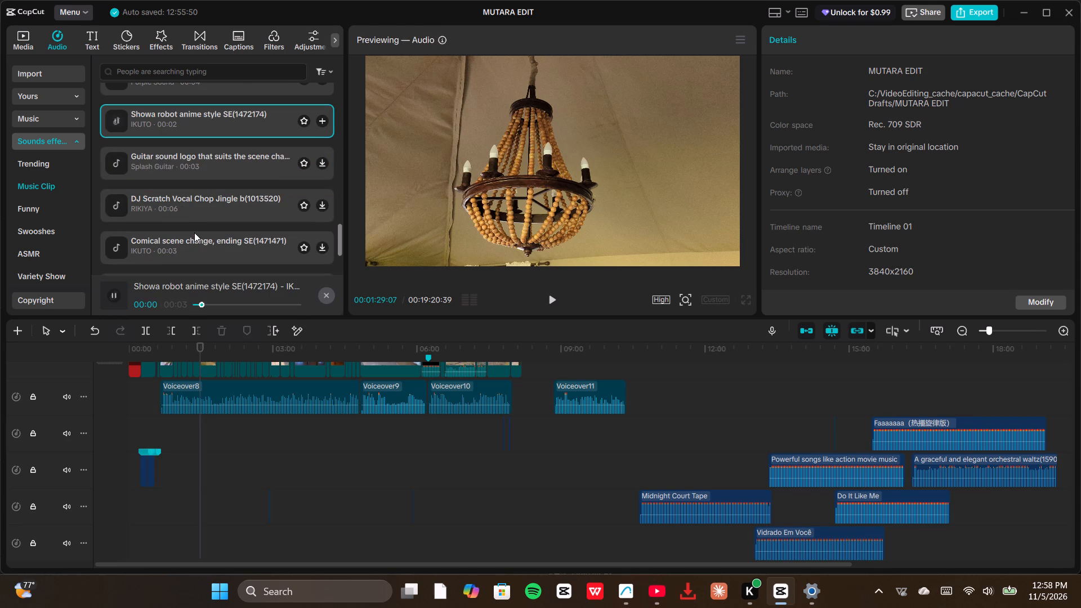
left_click(180, 207)
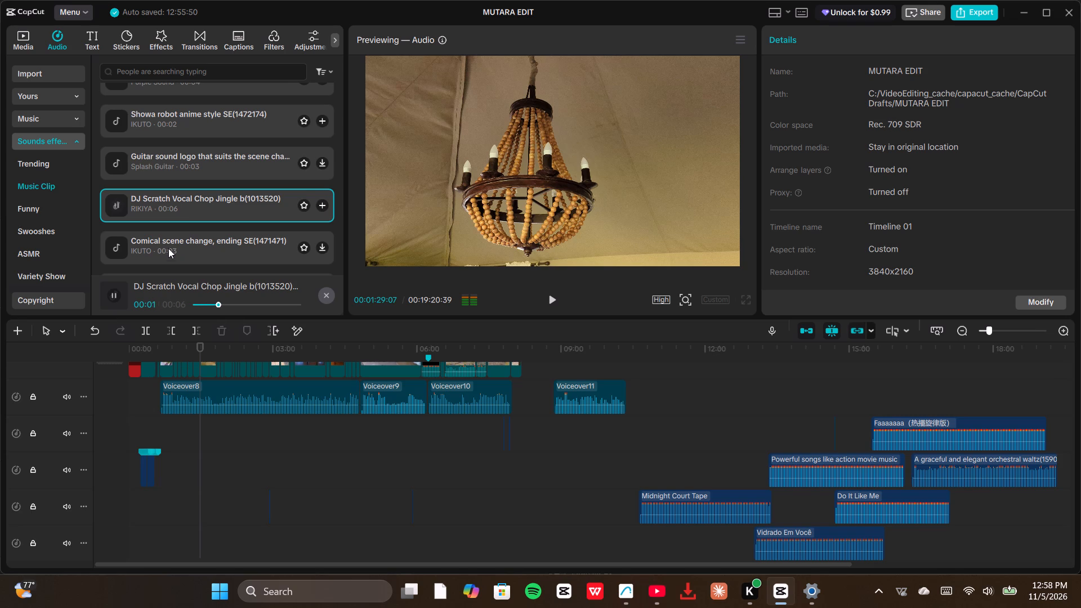
left_click(198, 162)
Audition Warp jingle / eye catch / logo, Japanese style orchestra hit jingle! 6b, and Orchestra hit: Continuous Jean!
scroll(179, 197, "down", 2)
left_click(151, 158)
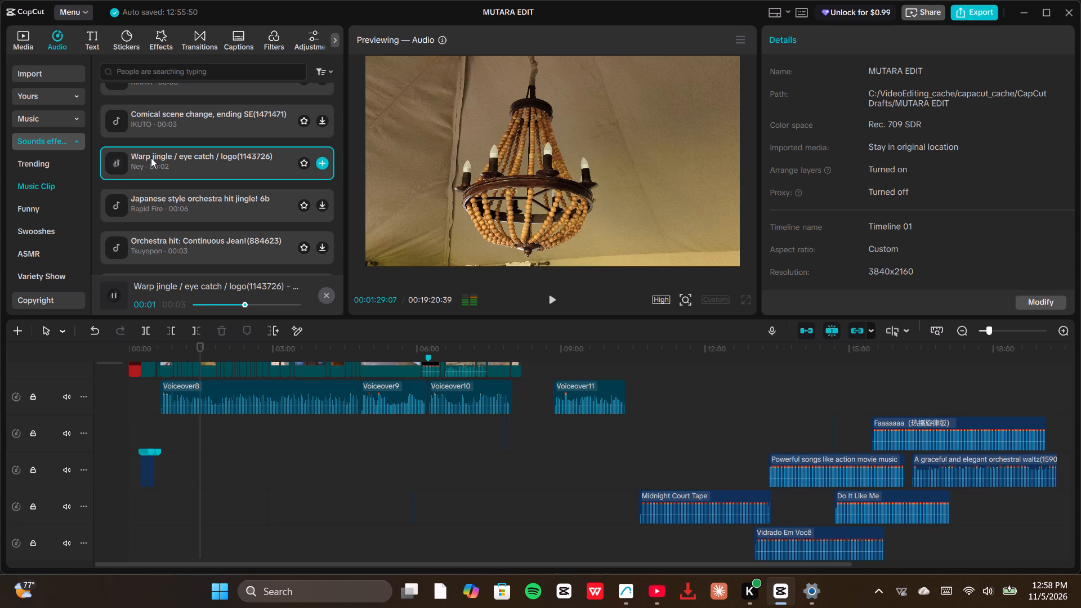
left_click(148, 206)
scroll(148, 206, "down", 1)
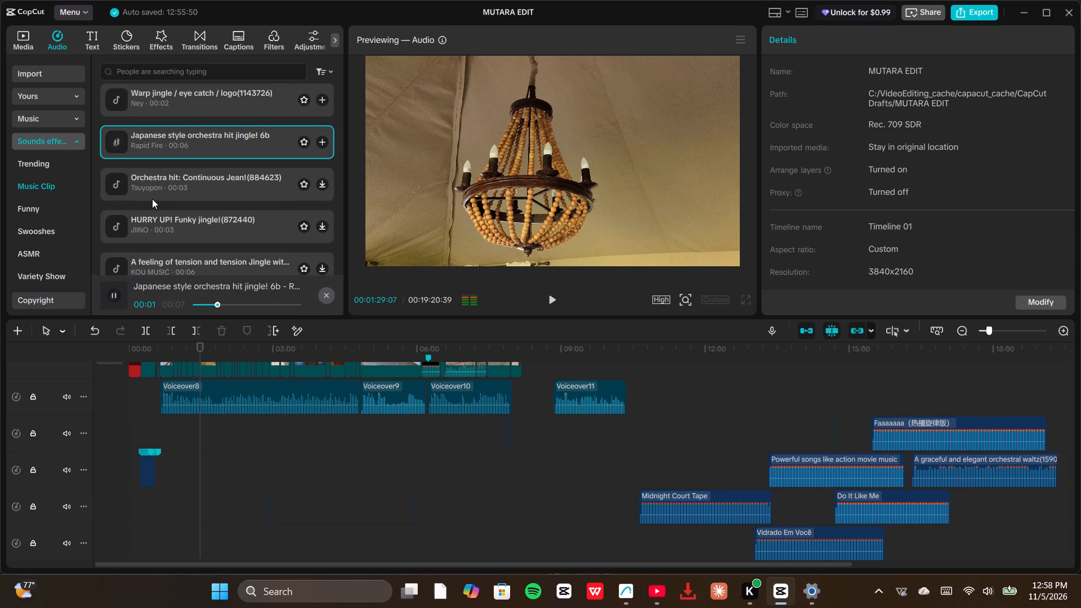
left_click(159, 187)
Audition HURRY UP! Funky jingle!, KING QUIS GINGLE 4, Jingle / Attack (Rock / Pop), and Jingle (Battle start).
scroll(150, 208, "down", 1)
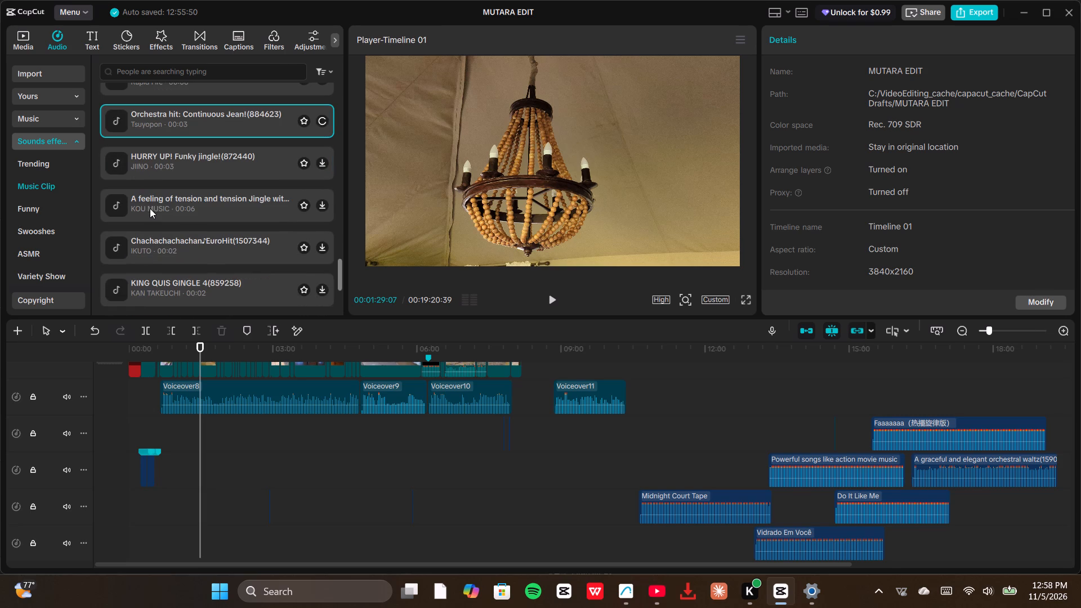
left_click(168, 159)
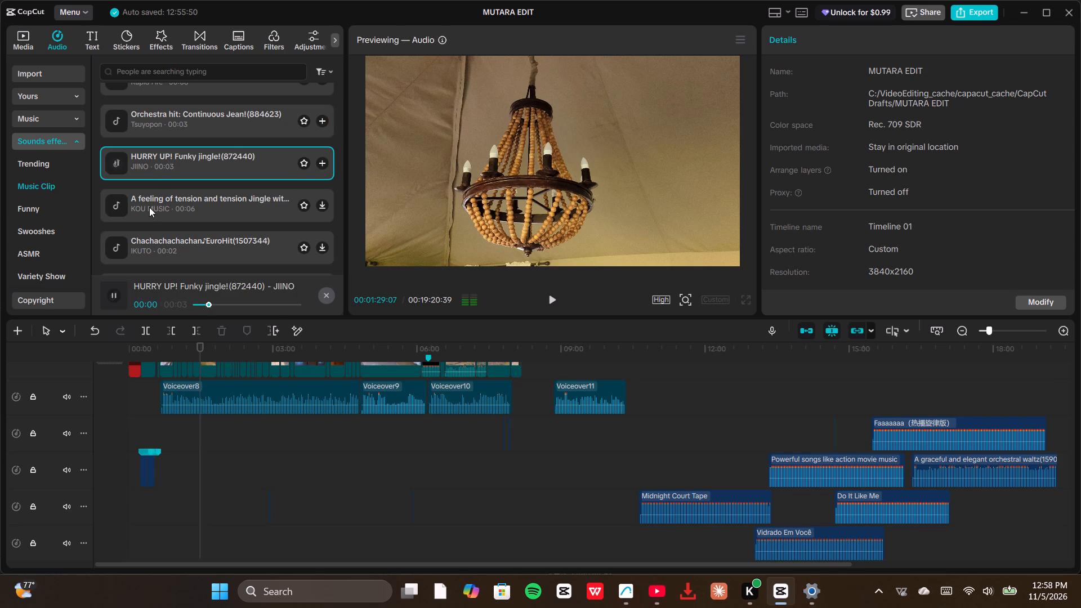
scroll(148, 211, "down", 1)
left_click(136, 226)
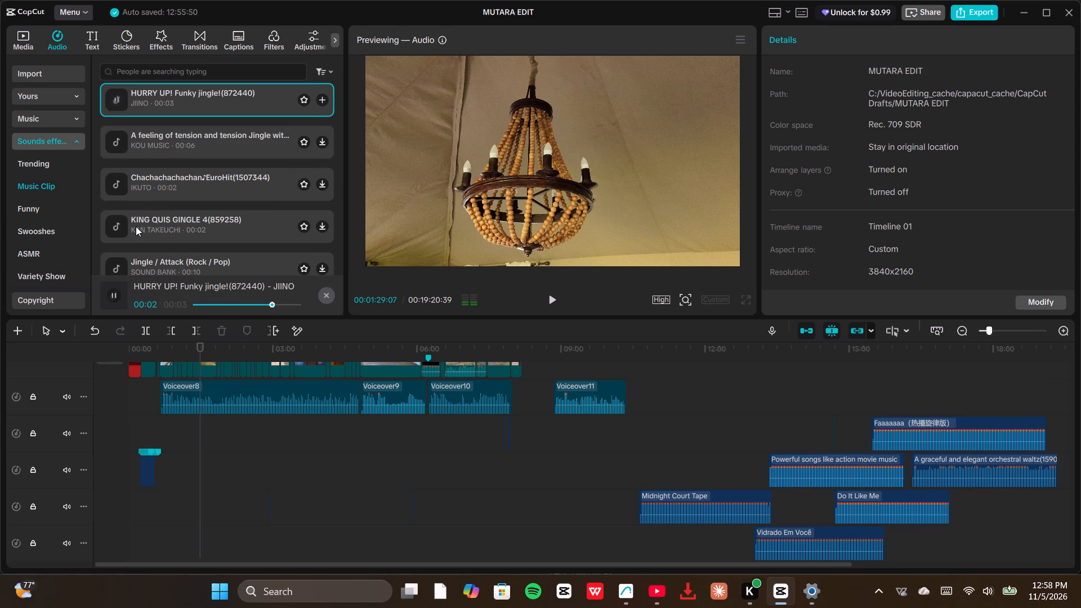
scroll(136, 226, "down", 1)
left_click(148, 207)
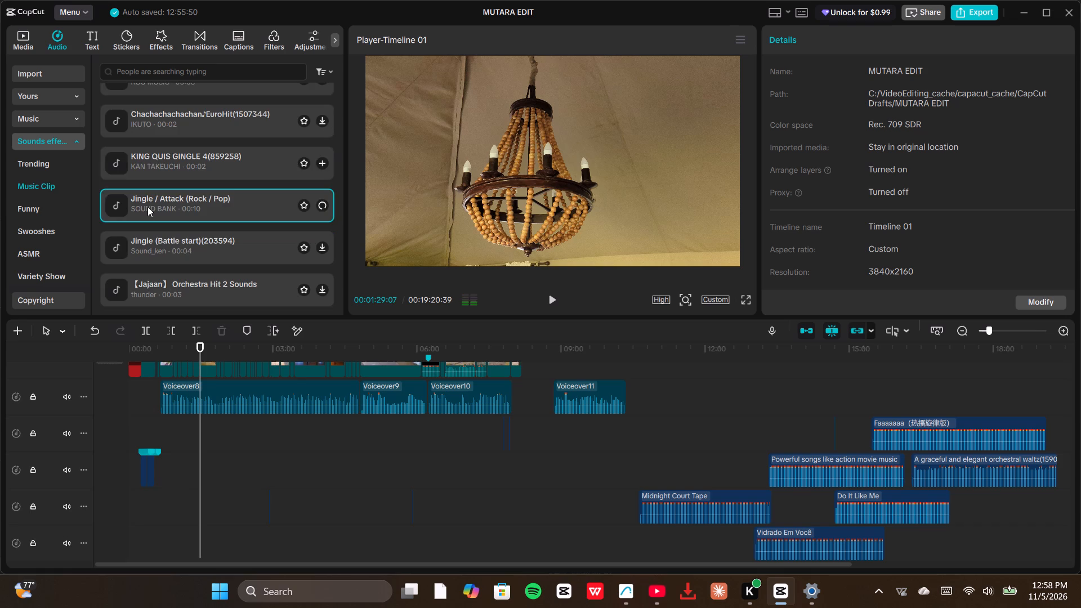
scroll(148, 207, "down", 2)
left_click(149, 201)
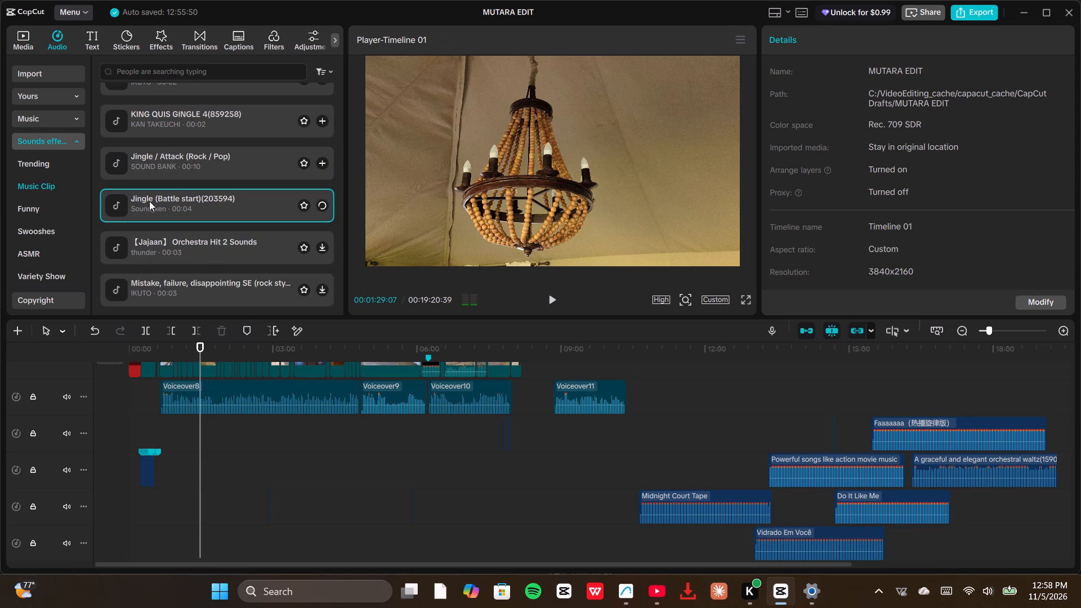
scroll(147, 205, "down", 1)
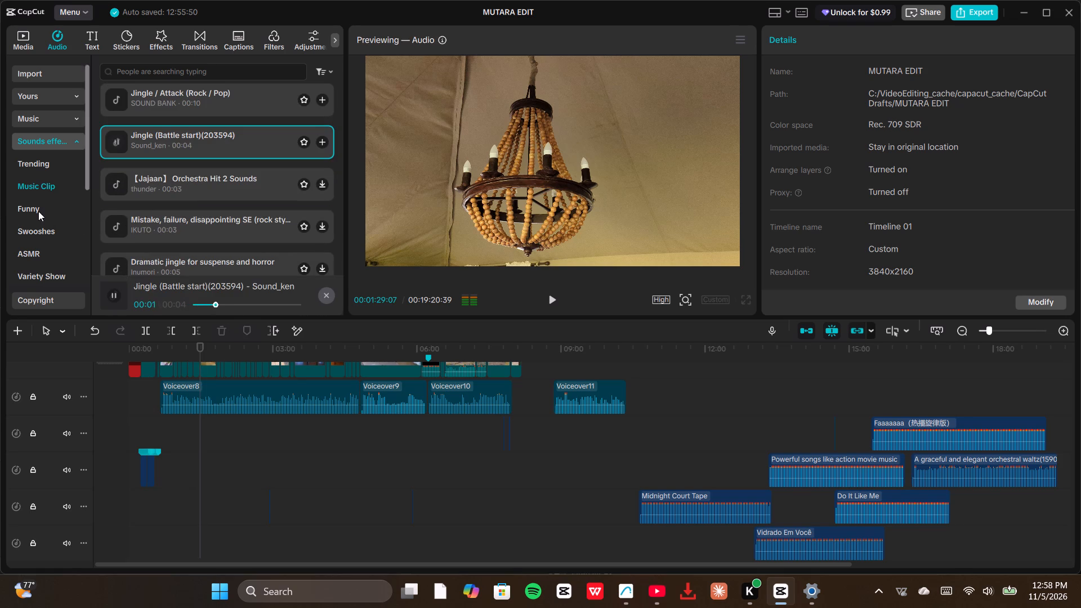
Browse the Funny sound effects and audition the Funny video "Carmen Prelude" arrangement.
left_click(38, 210)
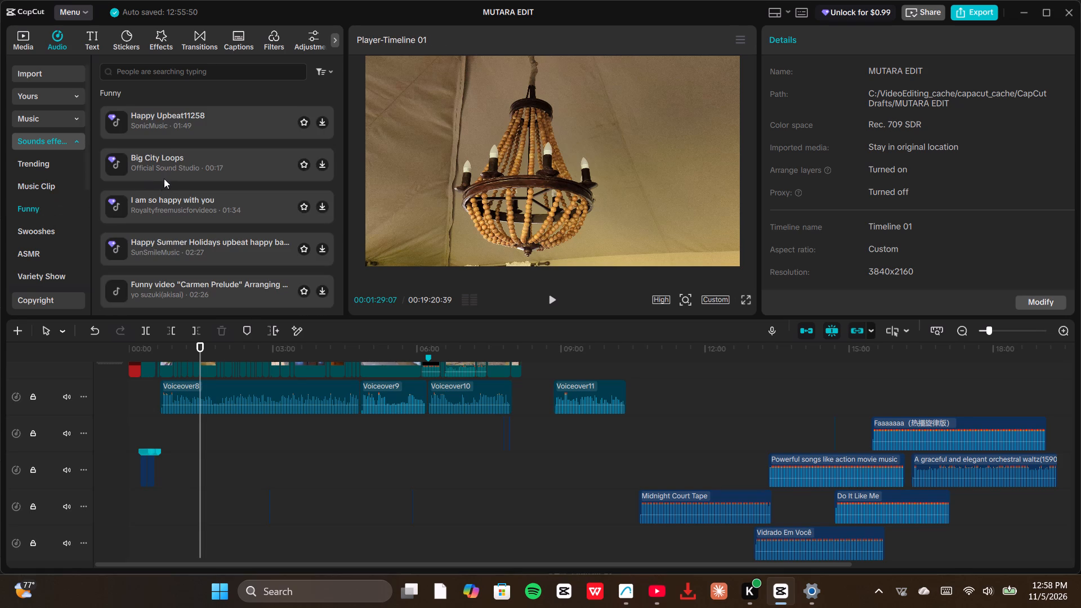
scroll(154, 199, "down", 1)
left_click(143, 218)
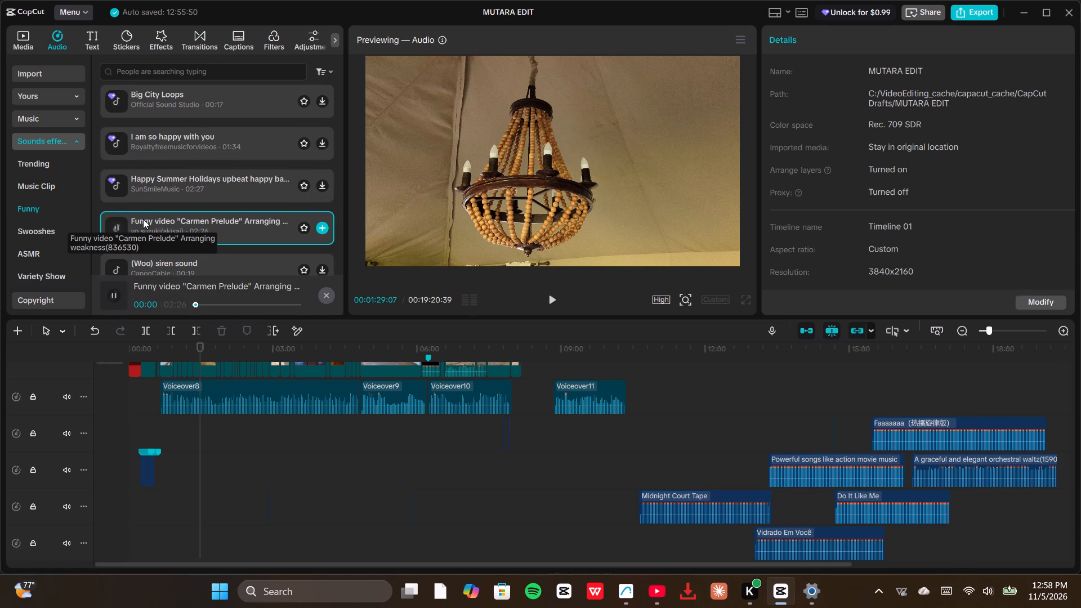
scroll(143, 219, "down", 1)
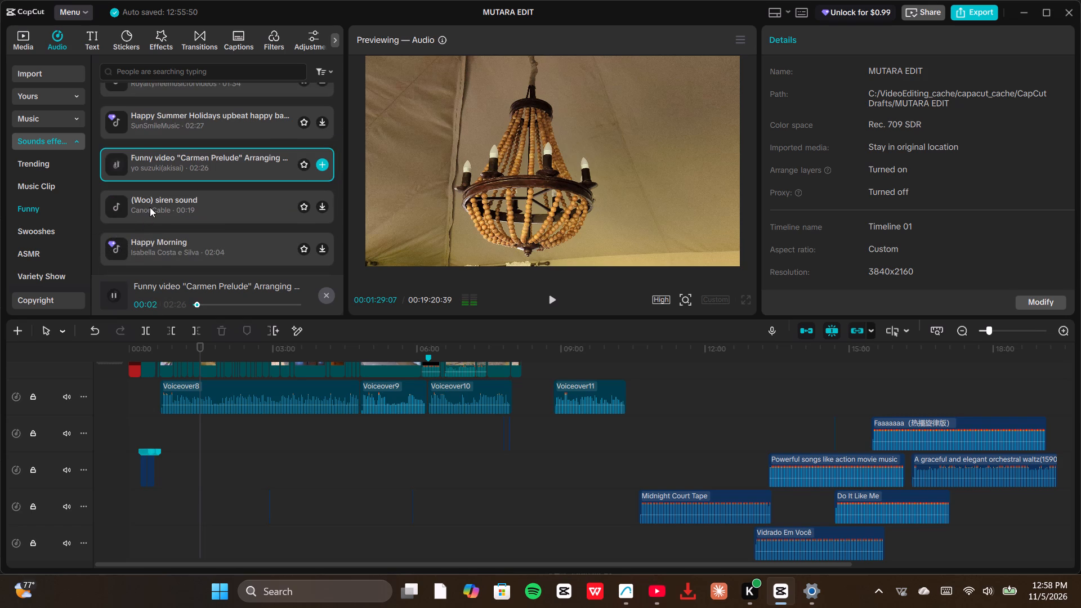
Add the Funny video "Carmen Prelude" arrangement to the favorites.
left_click(302, 160)
Audition the (Woo) siren sound by CanonCable and add it to the favorites.
left_click(188, 210)
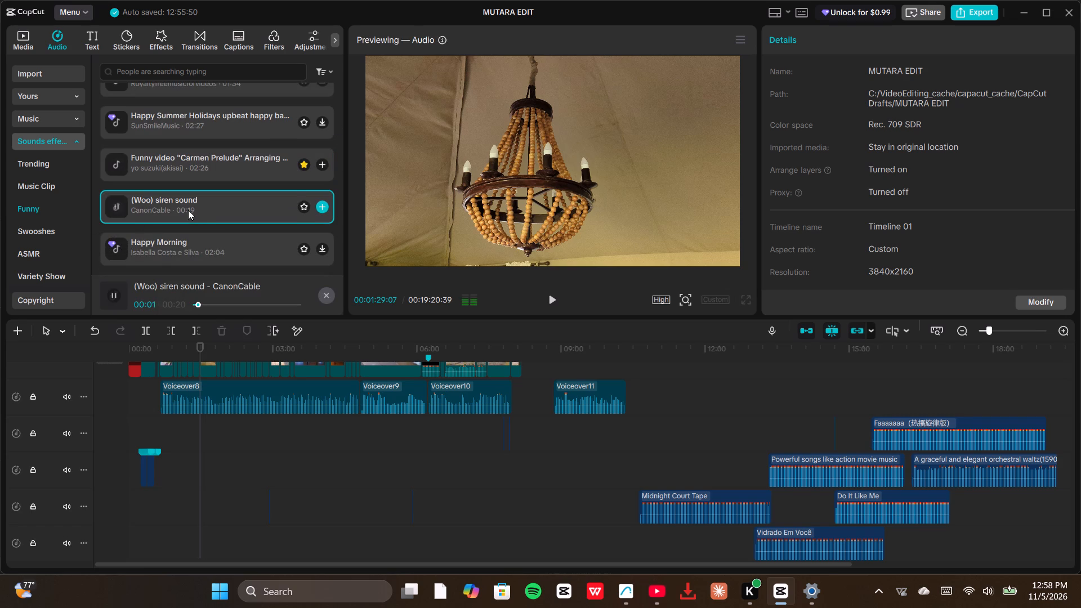
scroll(203, 211, "down", 2)
scroll(203, 211, "up", 2)
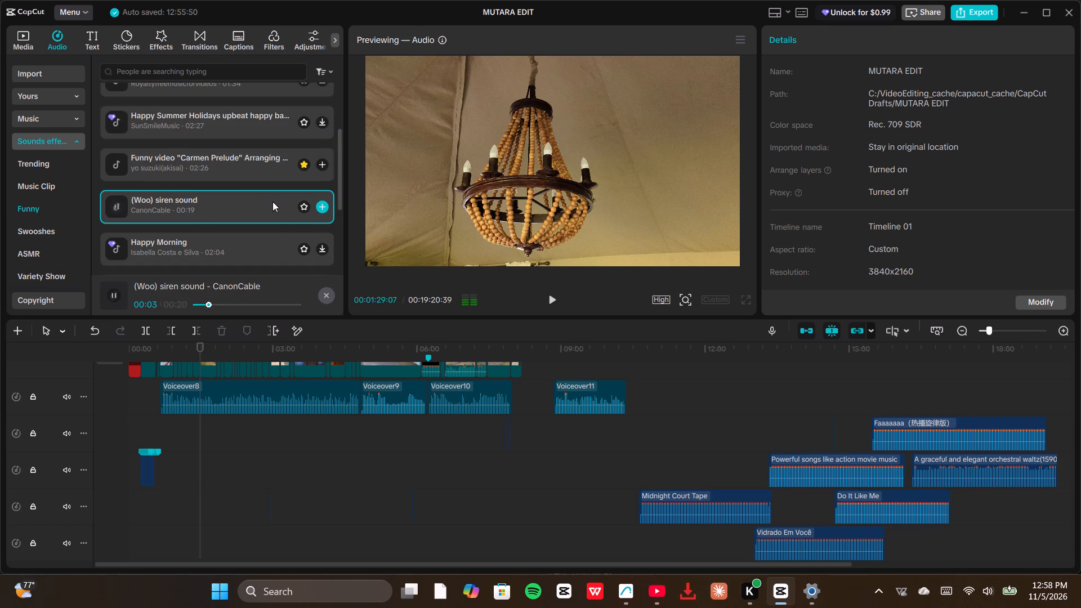
left_click(305, 207)
Audition For videos! Rejector weakness system and Sneaking, pranks, espionage, comical, adding only the Sneaking track to the favorites.
scroll(150, 208, "down", 1)
left_click(136, 226)
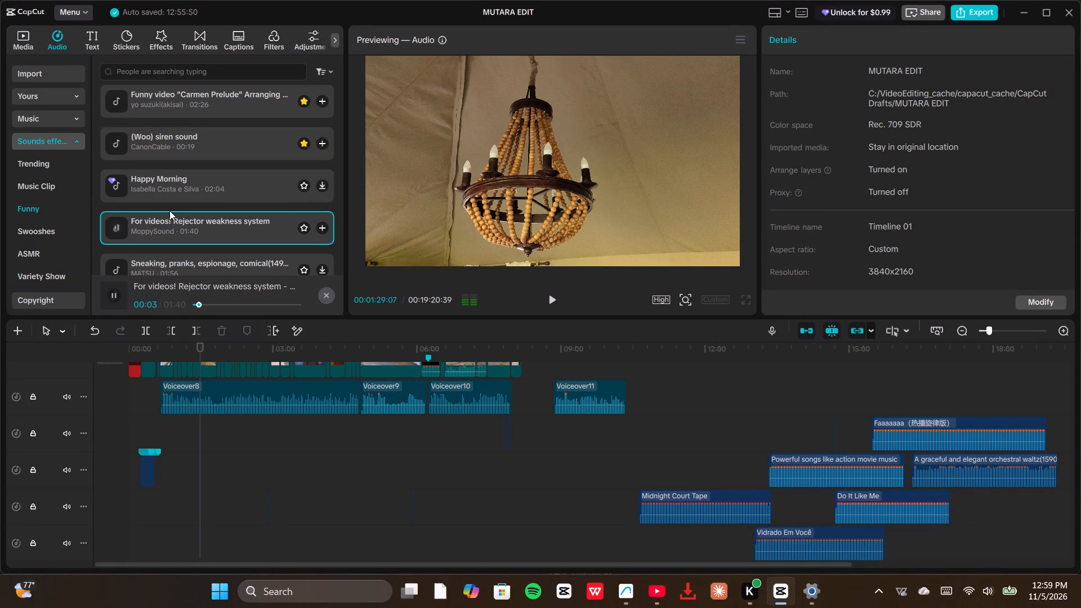
scroll(177, 222, "down", 1)
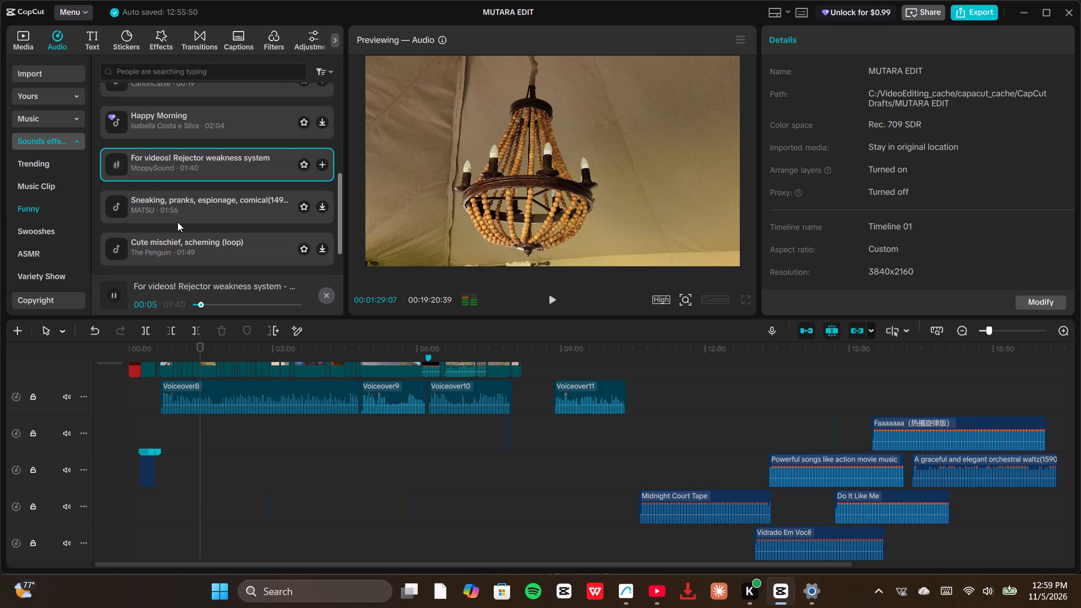
left_click(163, 214)
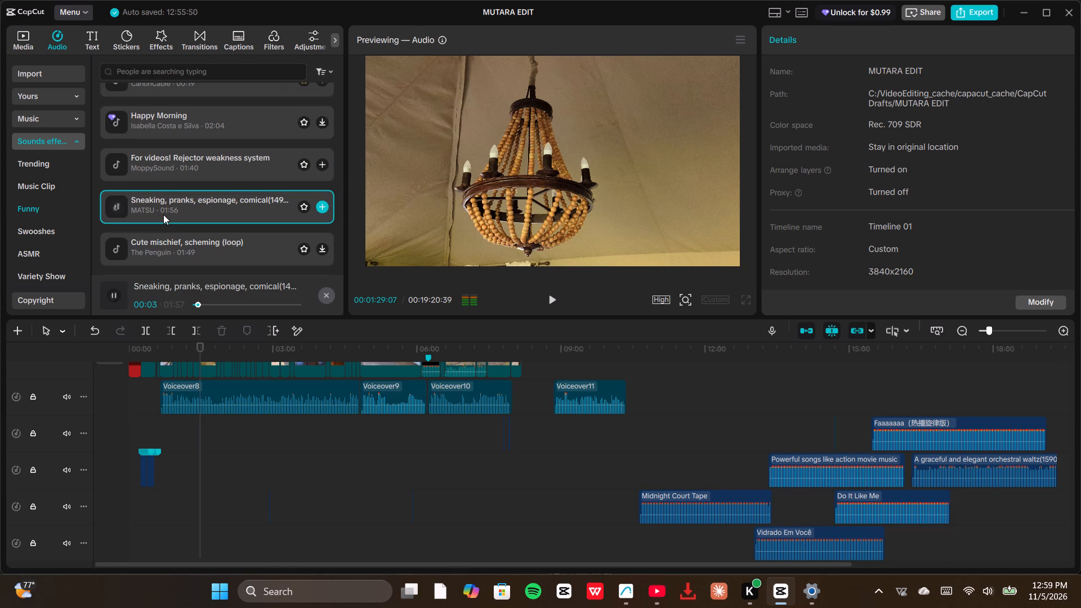
scroll(163, 214, "down", 1)
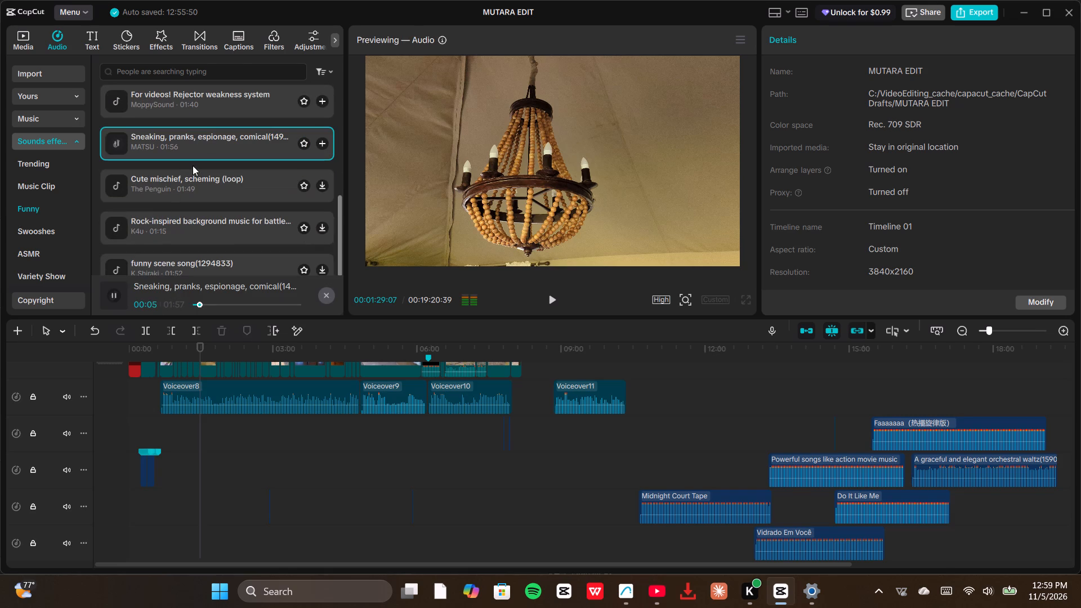
left_click(302, 145)
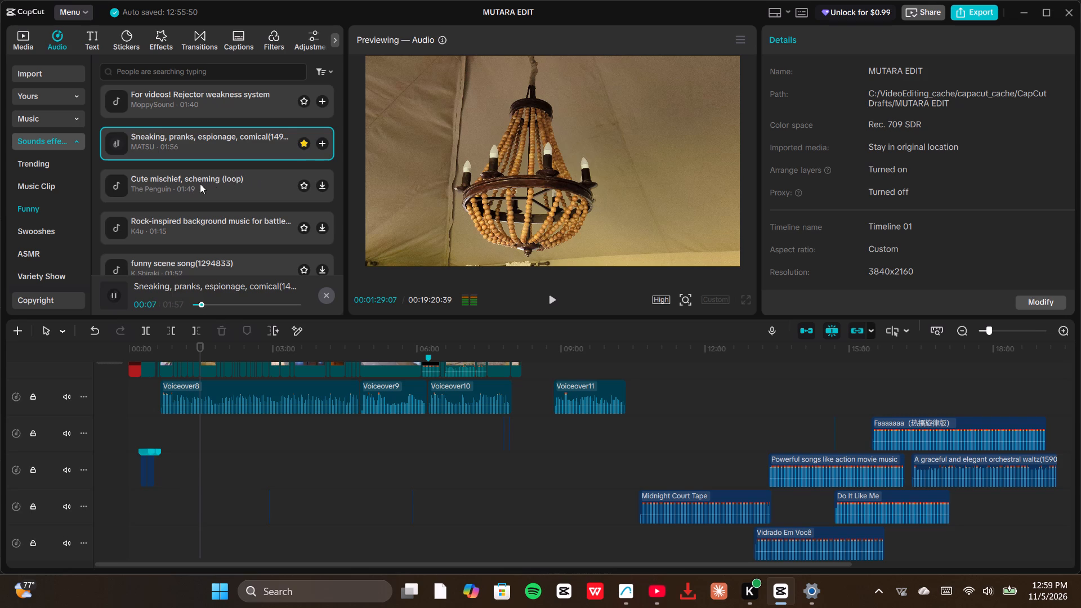
Audition Cute mischief, scheming (loop), the Rock-inspired background music for battle, and funny scene song(1294833).
left_click(200, 184)
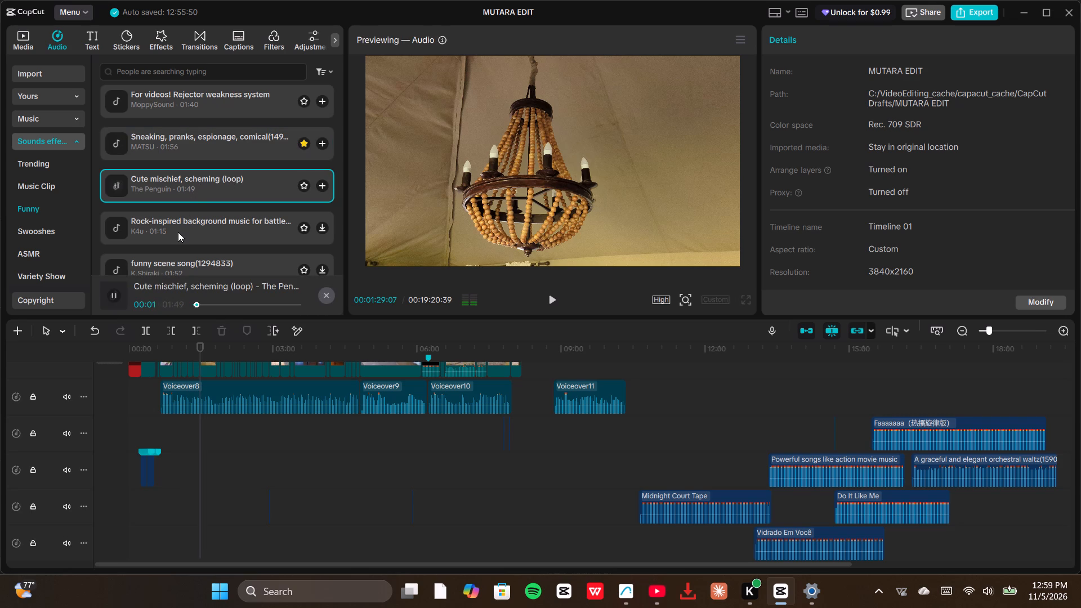
left_click(178, 232)
scroll(195, 229, "down", 1)
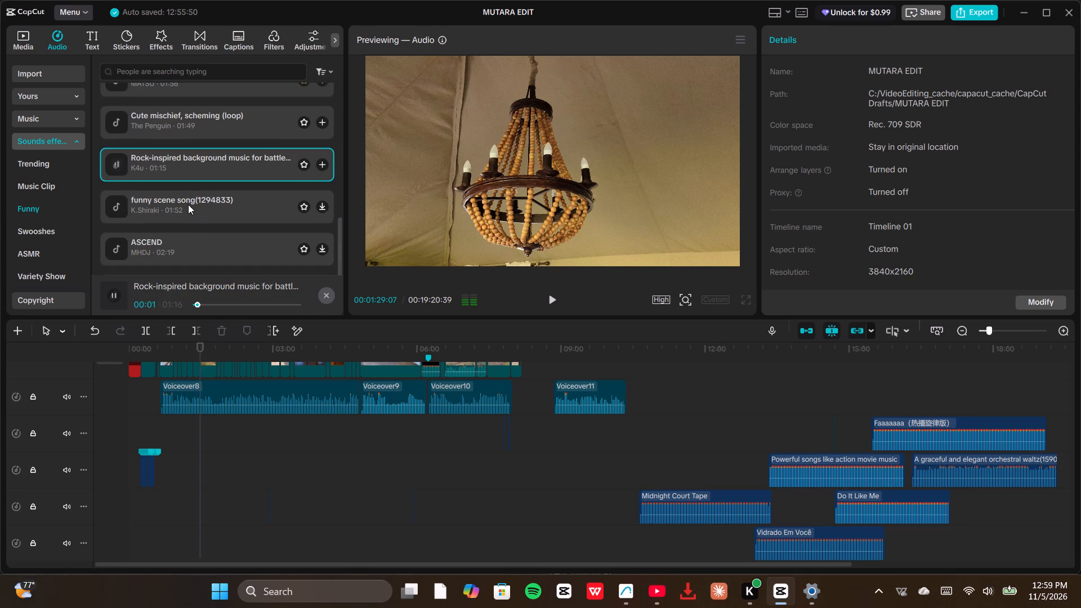
left_click(140, 207)
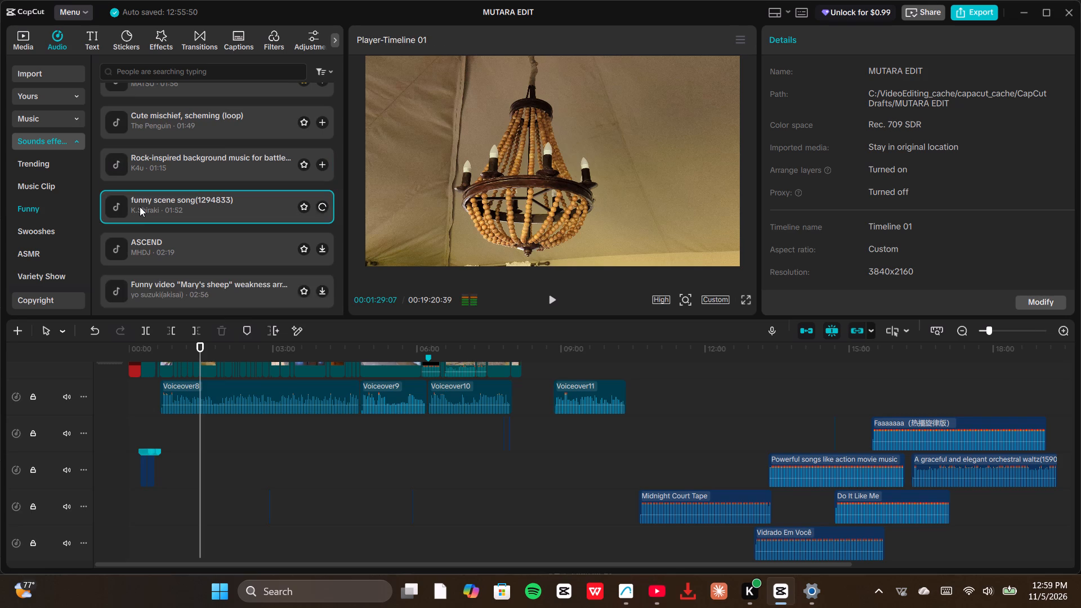
Audition the ASCEND track by MHDJ and add it to the favorites.
left_click(146, 247)
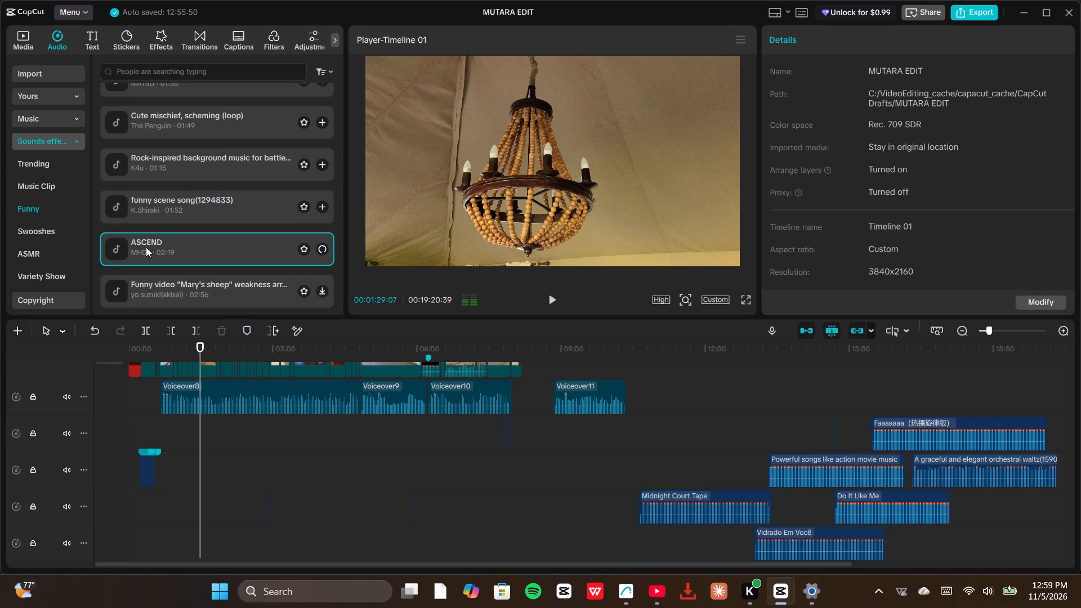
scroll(146, 247, "down", 1)
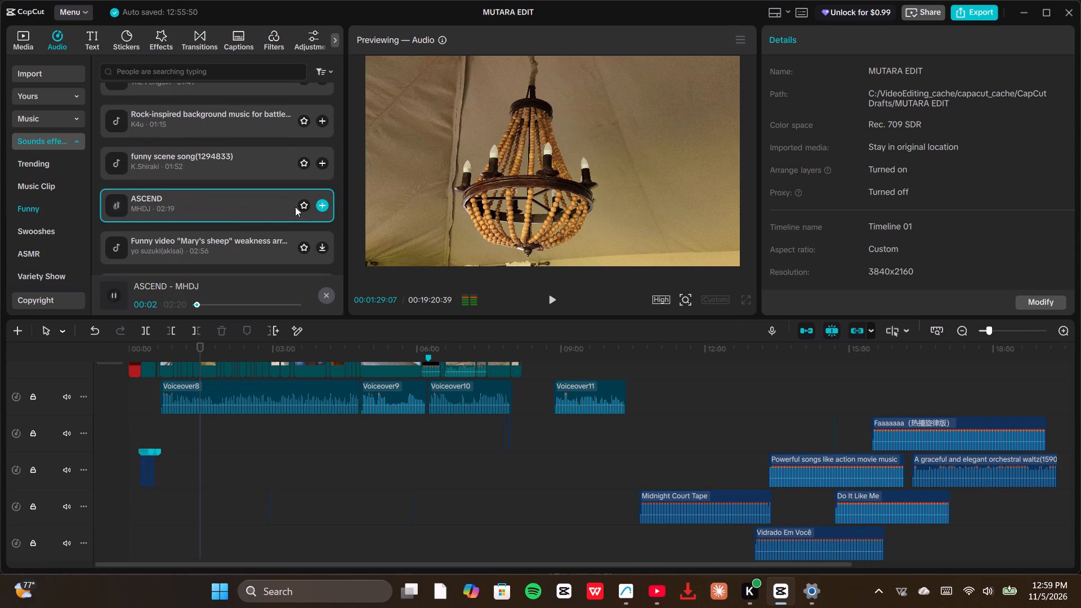
left_click(301, 204)
Audition Funny video "Mary's sheep" and miau miau (slowed), including their repeated entries in the Funny list.
scroll(214, 235, "down", 1)
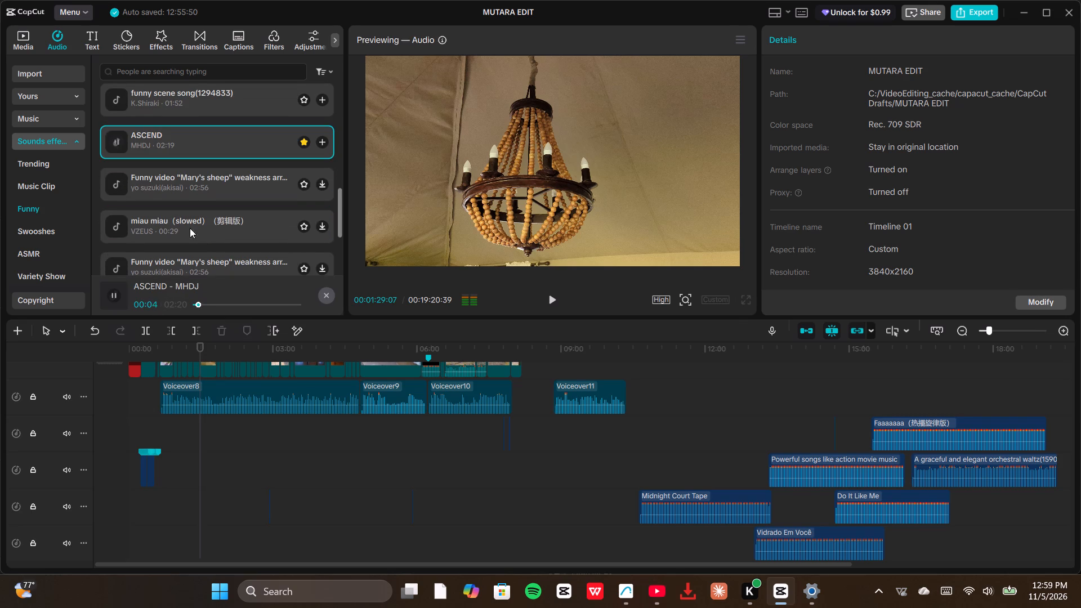
left_click(149, 188)
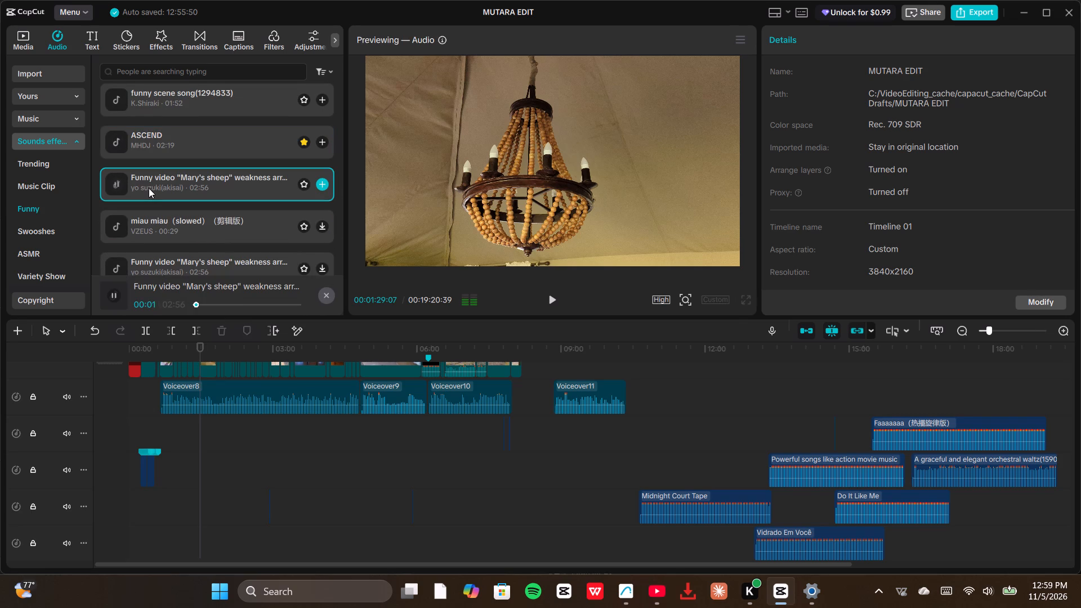
left_click(147, 220)
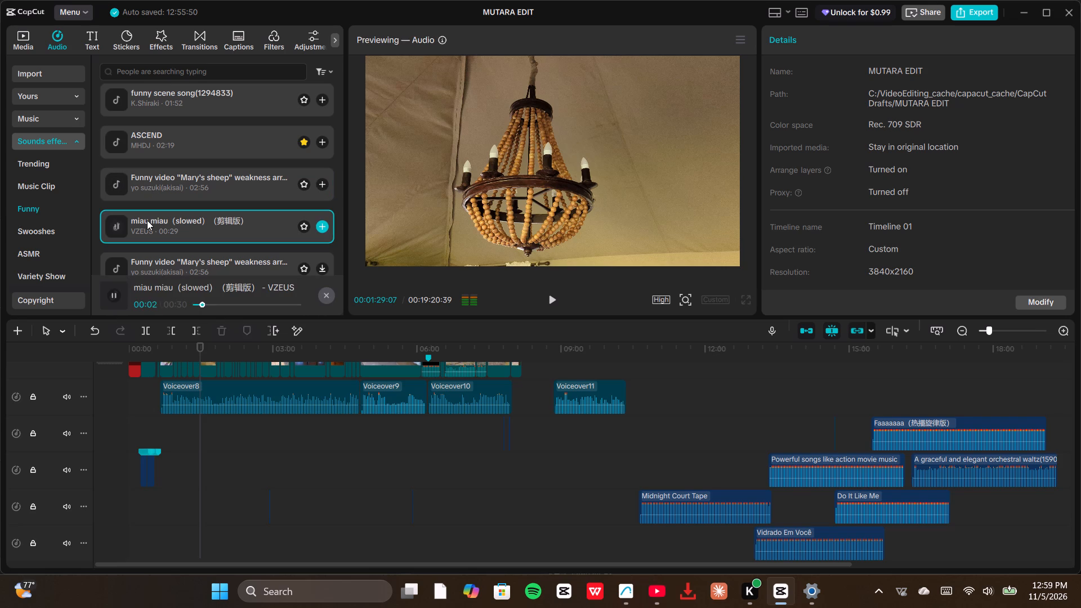
scroll(147, 220, "down", 1)
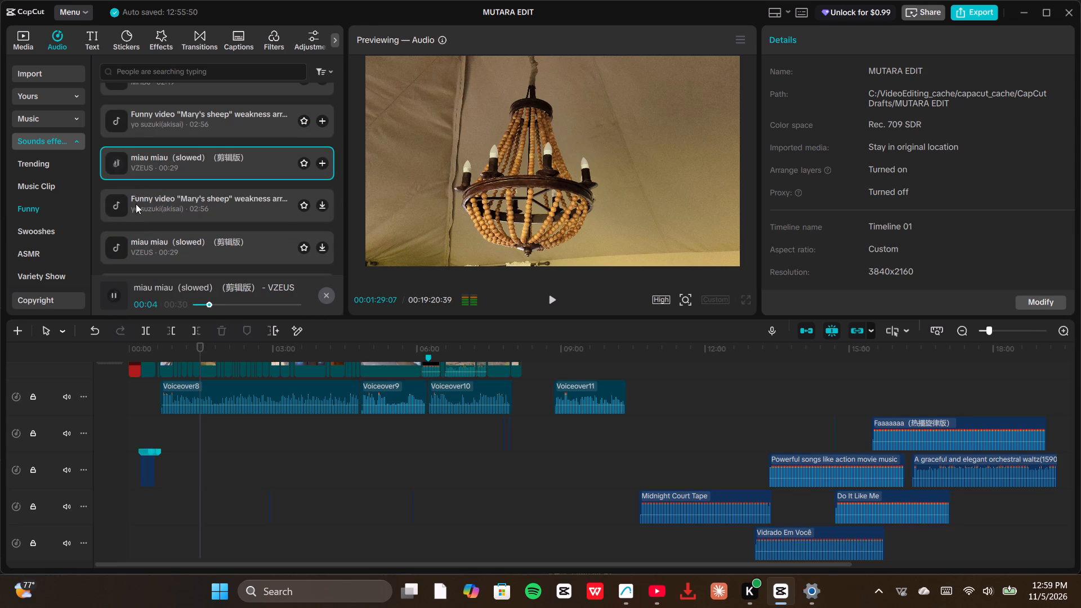
left_click(137, 204)
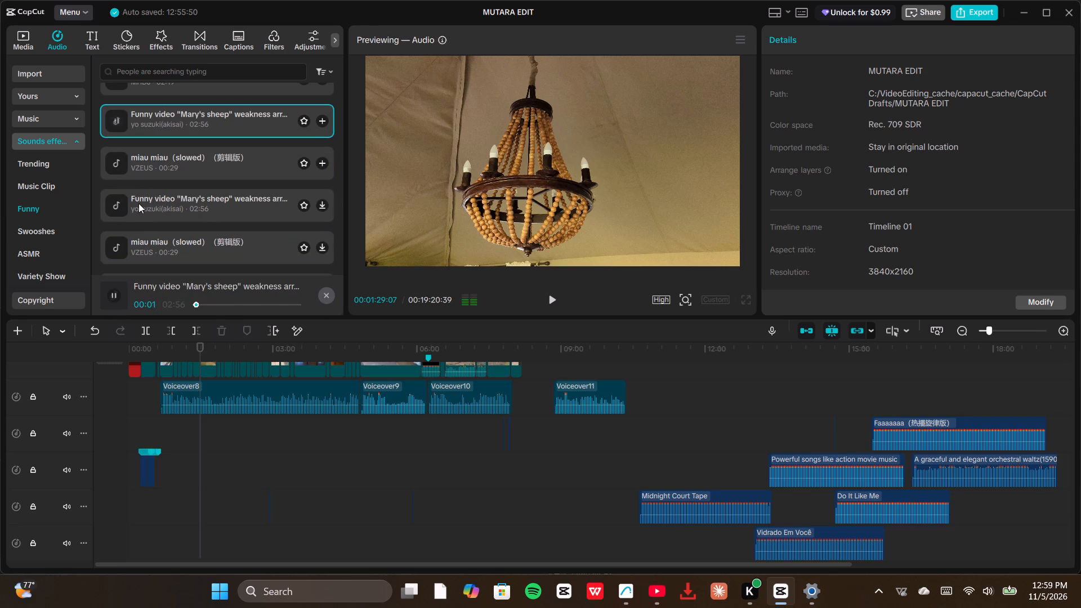
left_click(139, 203)
left_click(144, 248)
scroll(149, 245, "down", 1)
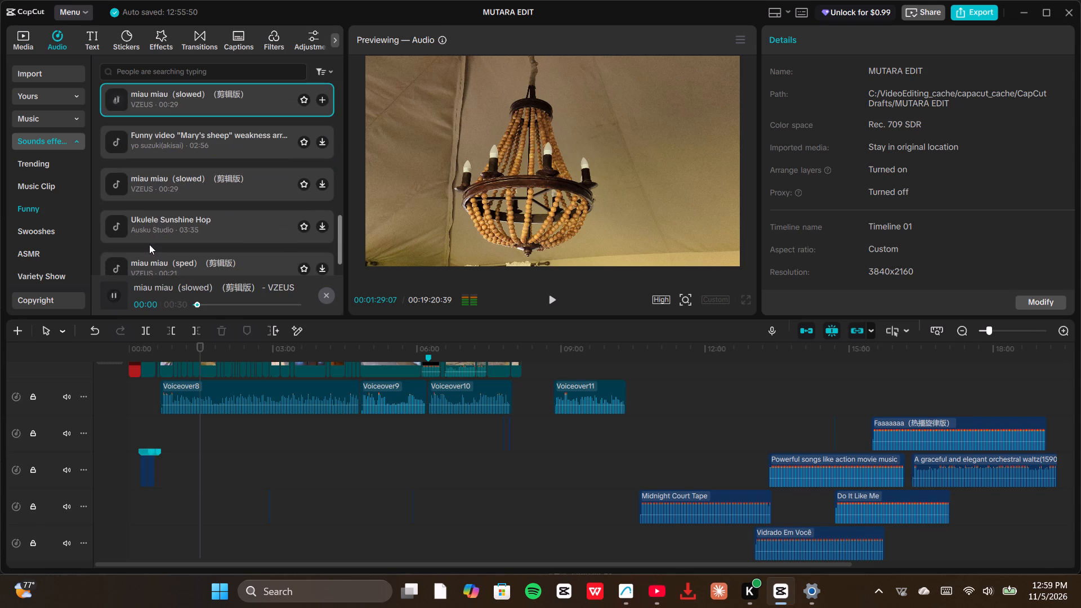
Audition Ukulele Sunshine Hop, MONTAGEM MENTE MA, and Cala Boca Funk, skipping ahead within the Ukulele and Cala Boca tracks.
left_click(155, 226)
scroll(155, 226, "down", 1)
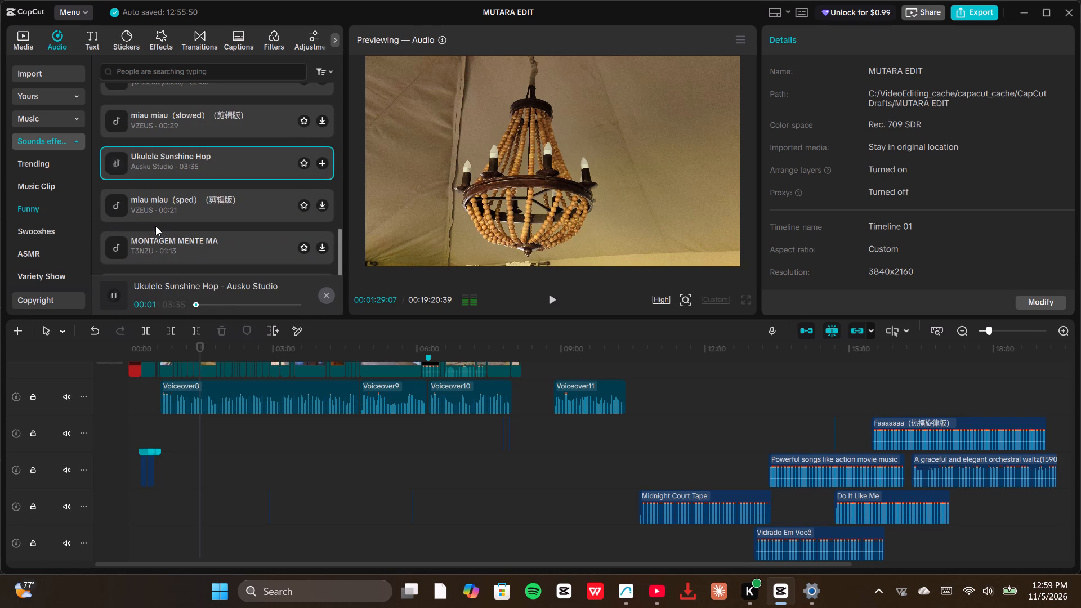
left_click(217, 305)
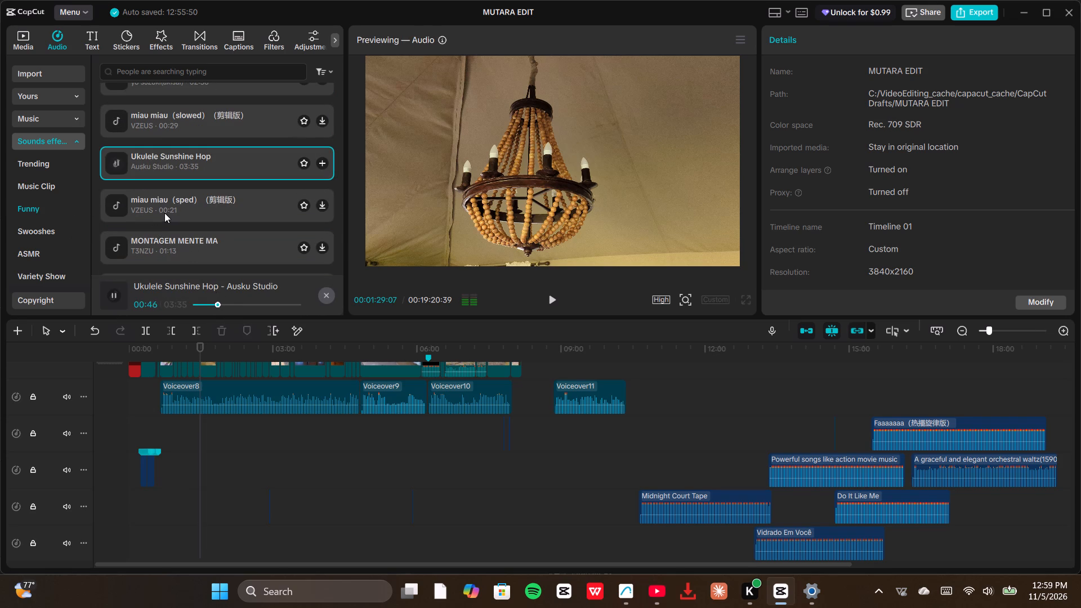
scroll(157, 233, "down", 1)
left_click(154, 187)
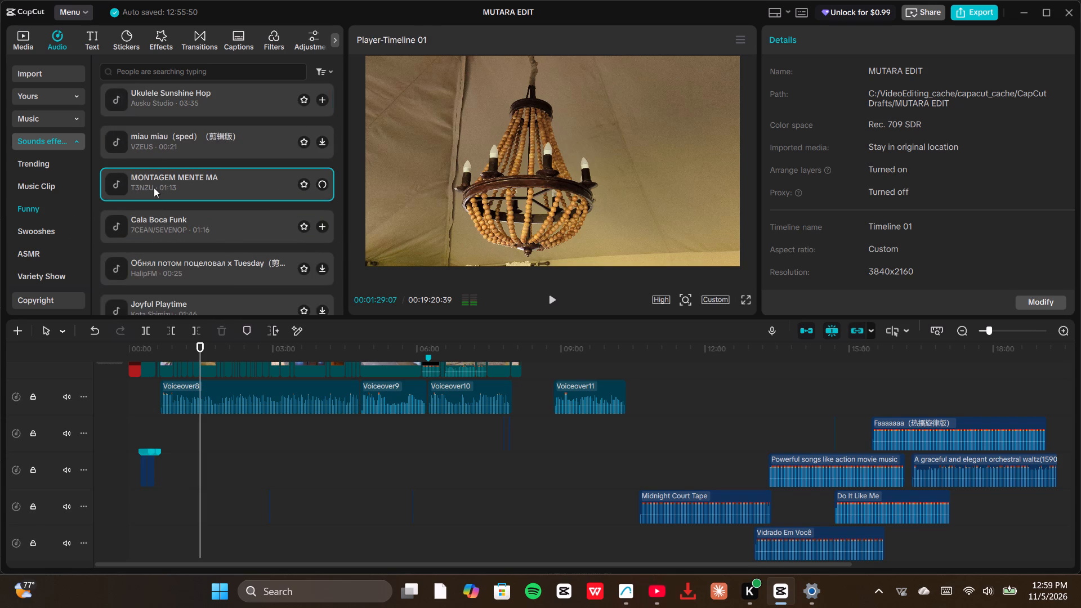
left_click(148, 218)
scroll(148, 218, "down", 1)
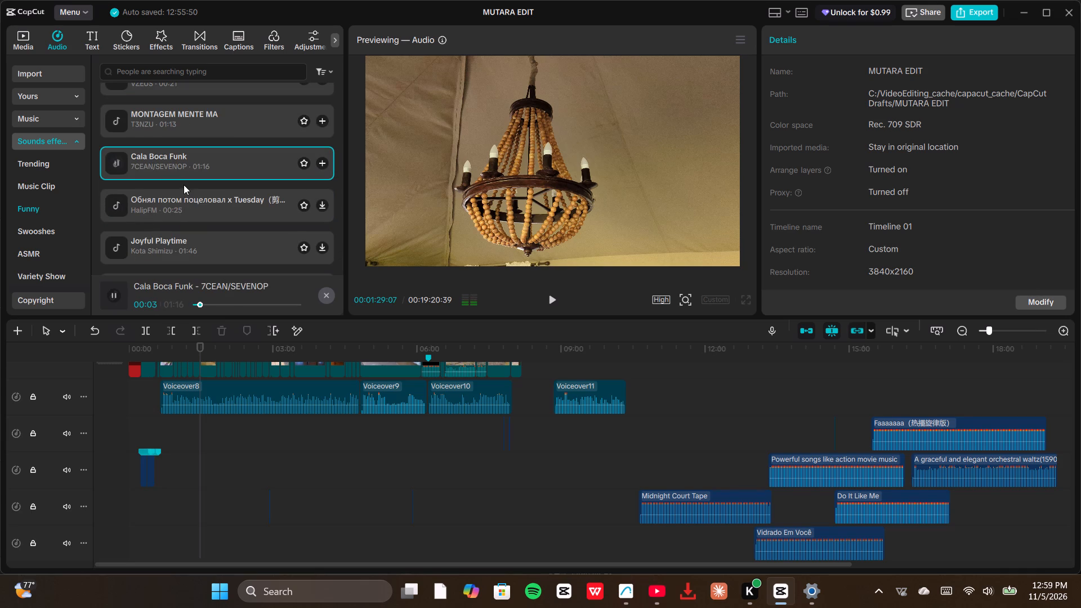
left_click(210, 305)
left_click(221, 302)
left_click(259, 307)
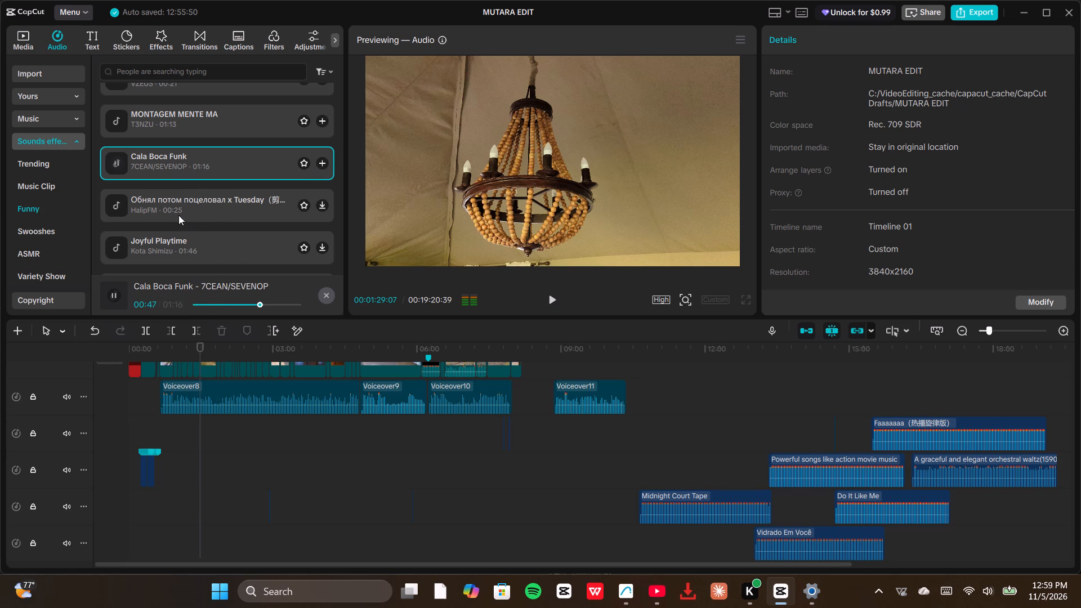
Audition Обнял потом поцеловал x Tuesday, Joyful Playtime, and NO BATIDAO in the Funny sound effects.
left_click(159, 208)
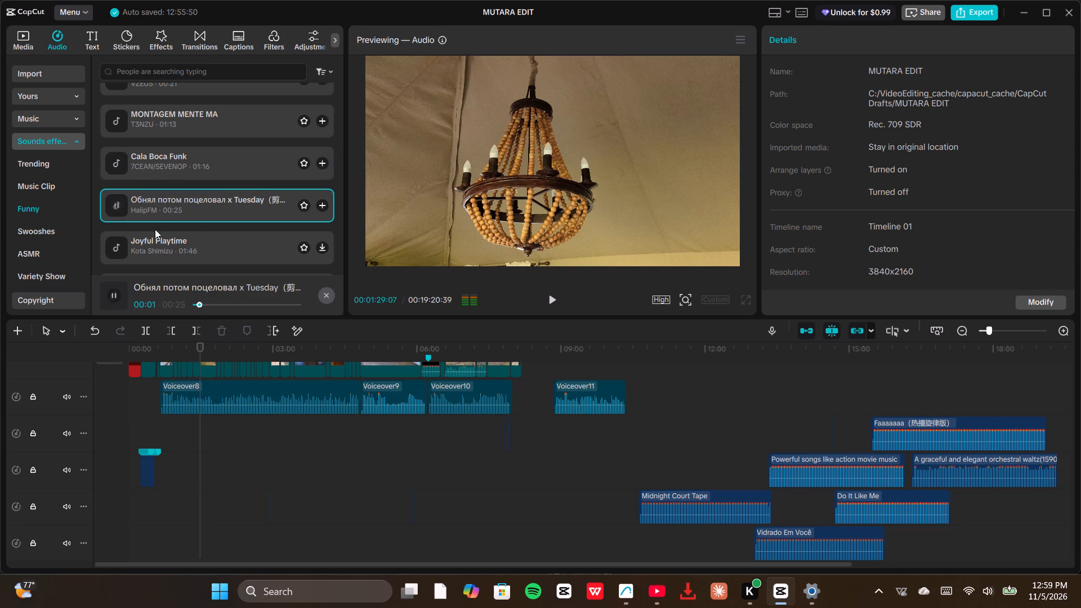
left_click(161, 242)
scroll(162, 242, "down", 2)
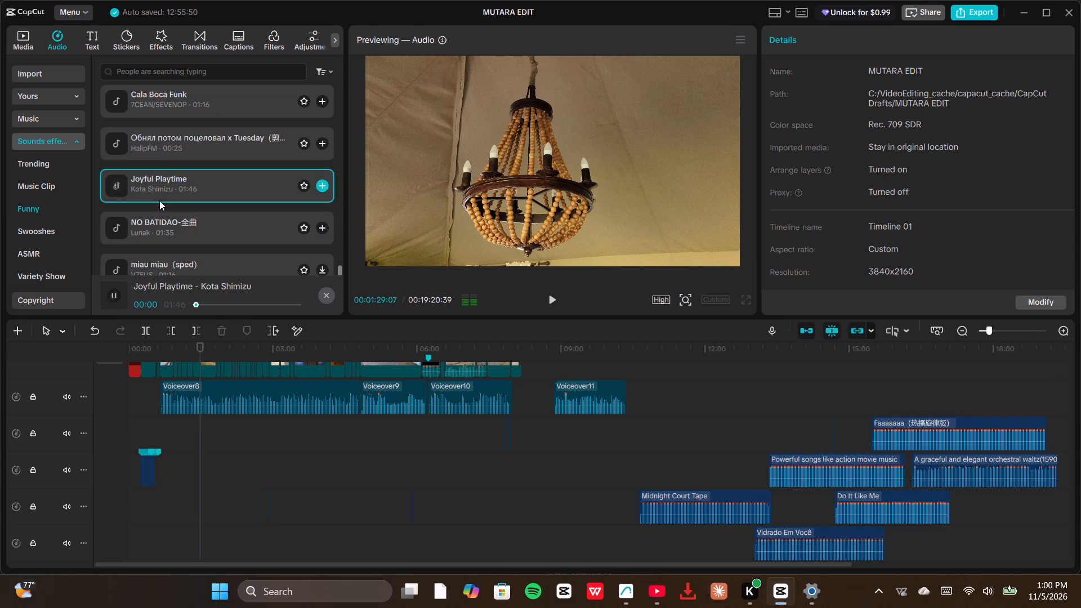
scroll(150, 227, "down", 1)
left_click(153, 189)
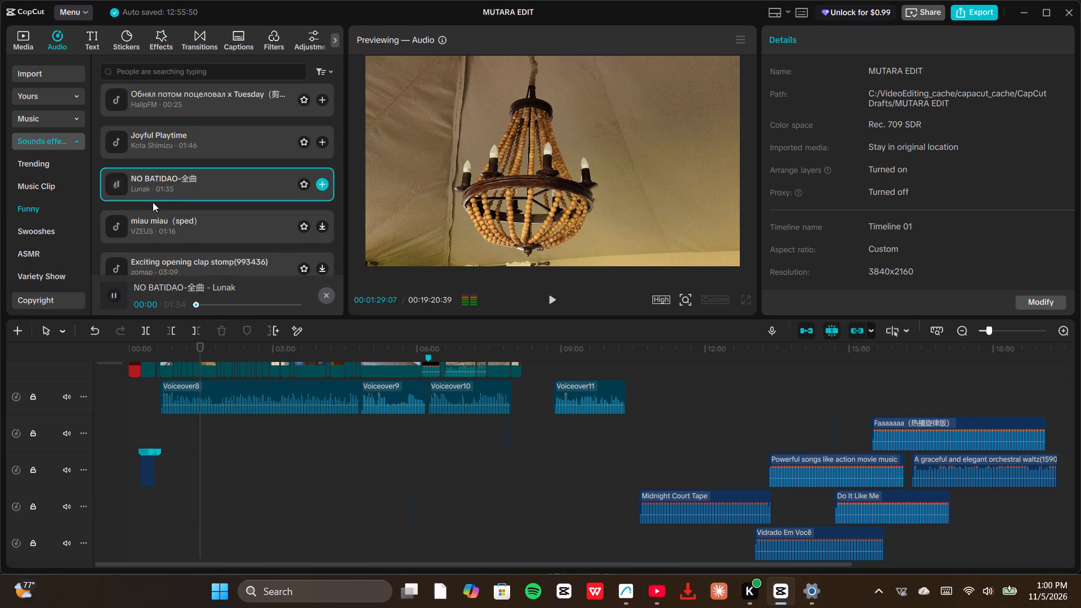
Audition Exciting opening clap stomp(993436) and the Thai-titled track by Mr.Team in the Funny sound effects.
scroll(154, 231, "down", 1)
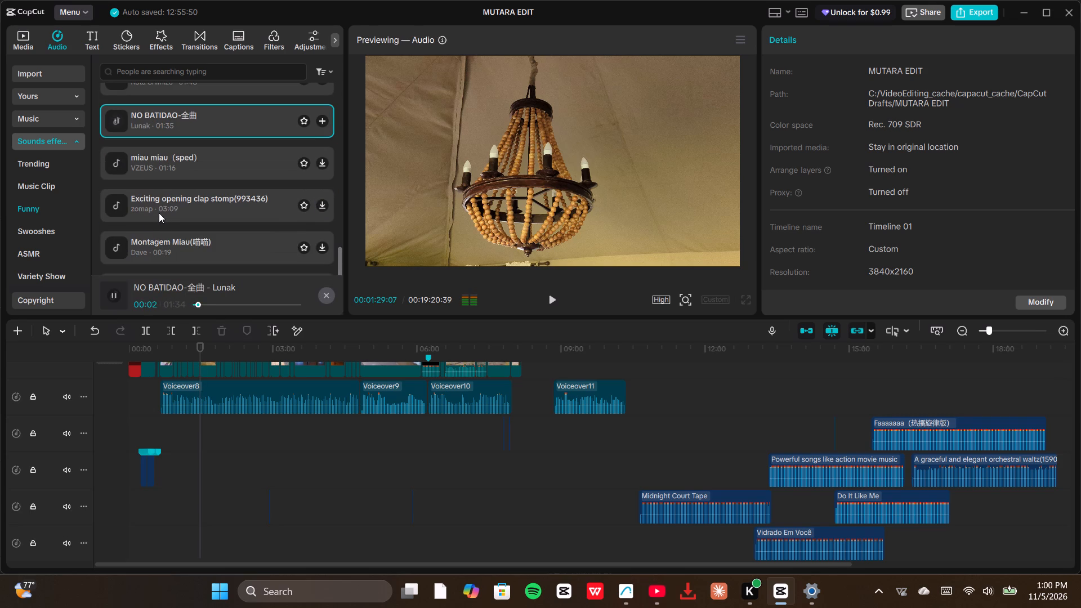
left_click(159, 213)
scroll(154, 234, "down", 2)
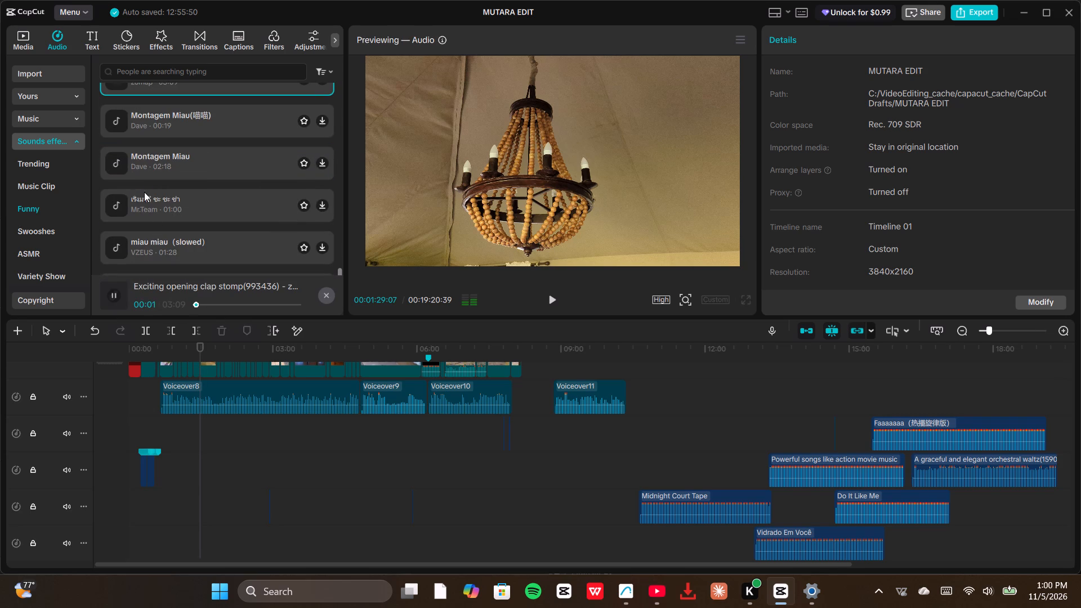
left_click(145, 207)
Browse the Swooshes and ASMR sound effects, auditioning Whoosh, Scene change (Panning effect) and Cinematic/scene change/Whoosh 26 from Swooshes.
scroll(145, 210, "down", 3)
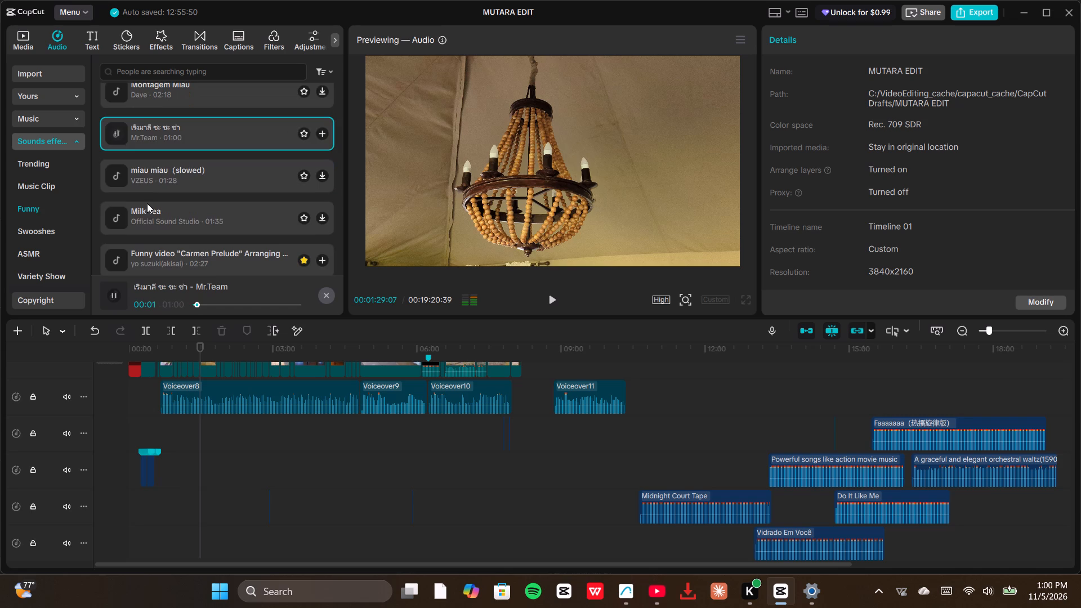
left_click(144, 212)
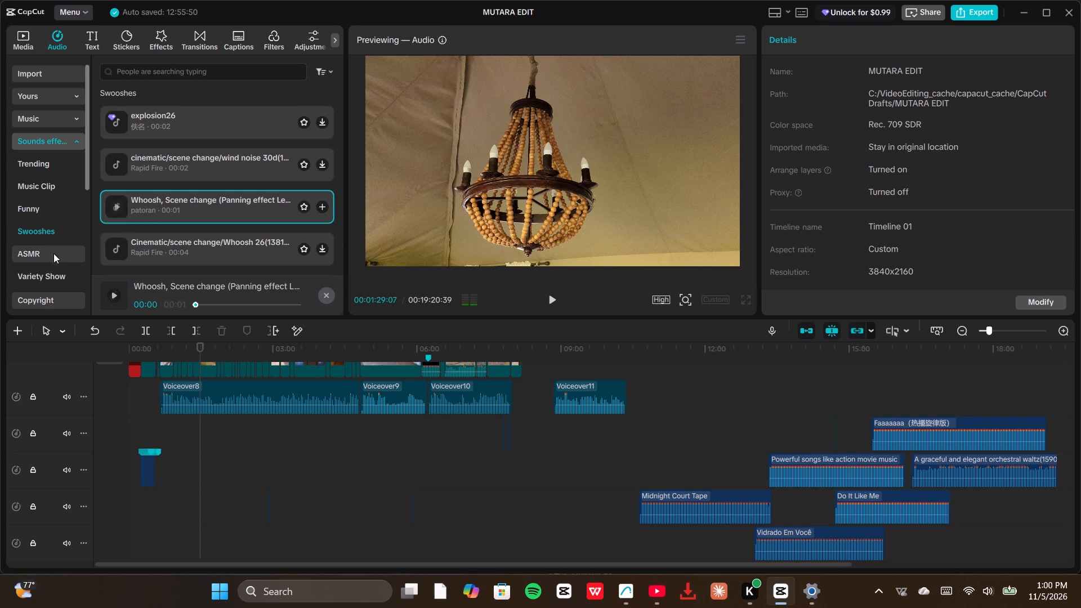
left_click(48, 257)
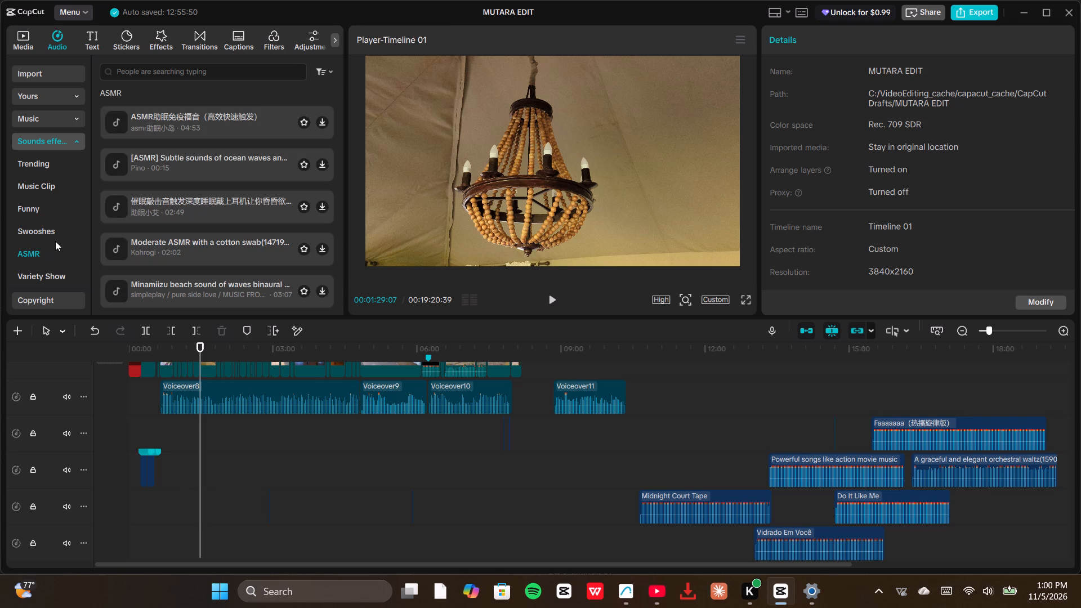
left_click(56, 234)
scroll(167, 166, "down", 1)
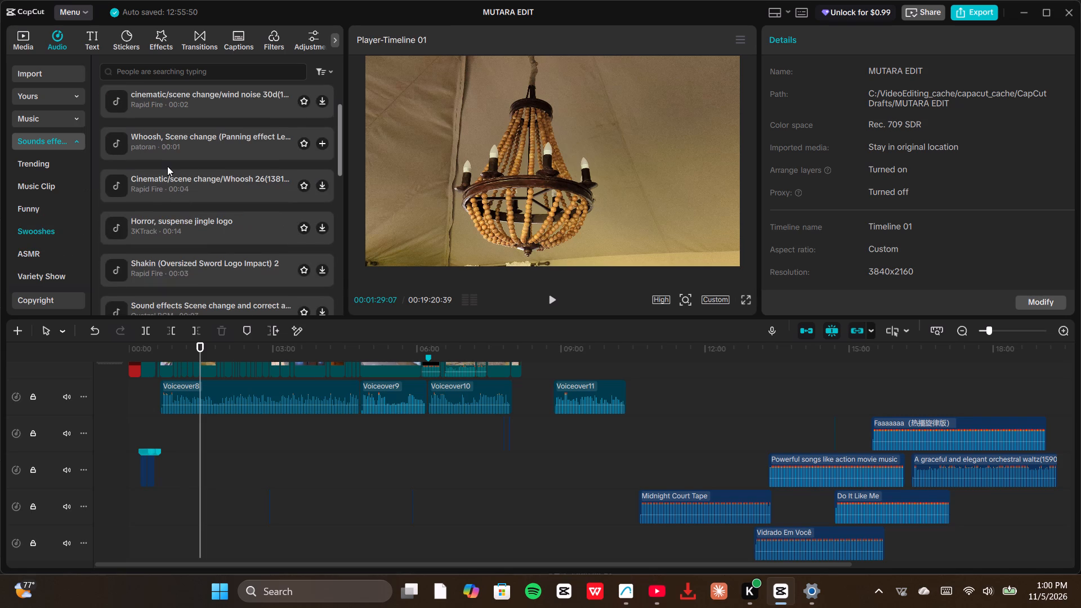
left_click(149, 195)
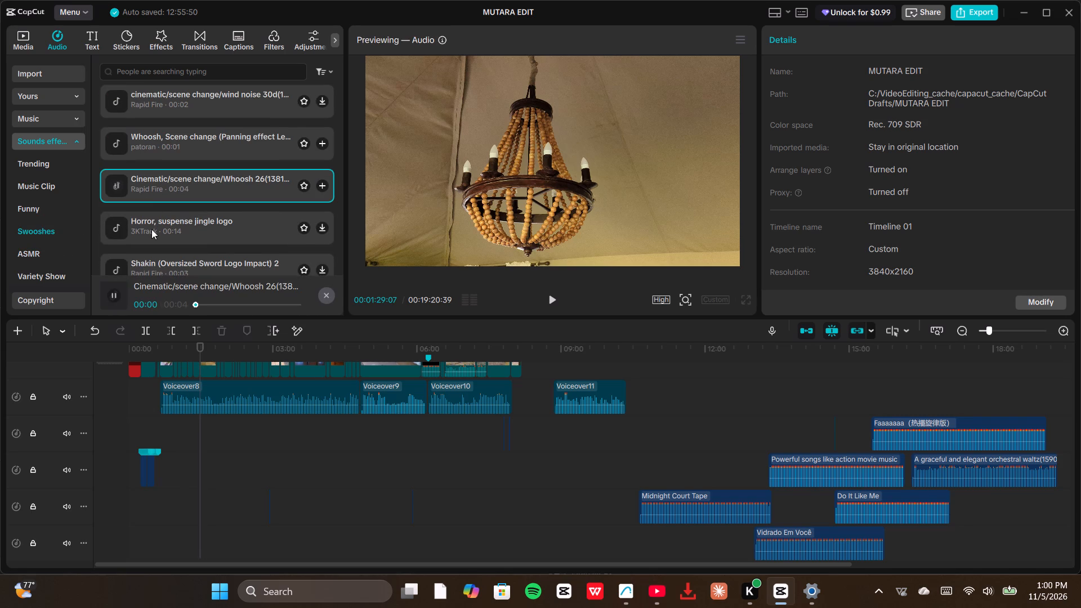
Audition Horror, suspense jingle logo, Shakin (Oversized Sword Logo Impact) 2, and Shoe Swoosh Cinematic(1564740) in Swooshes, and favorite the Shoe Swoosh.
left_click(151, 229)
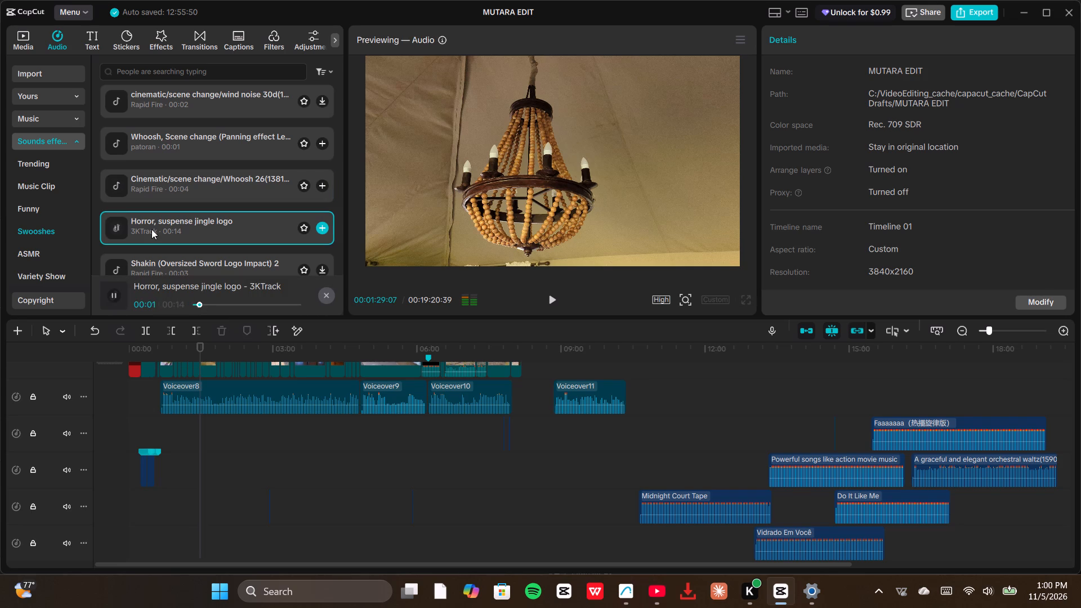
scroll(151, 229, "down", 1)
left_click(160, 206)
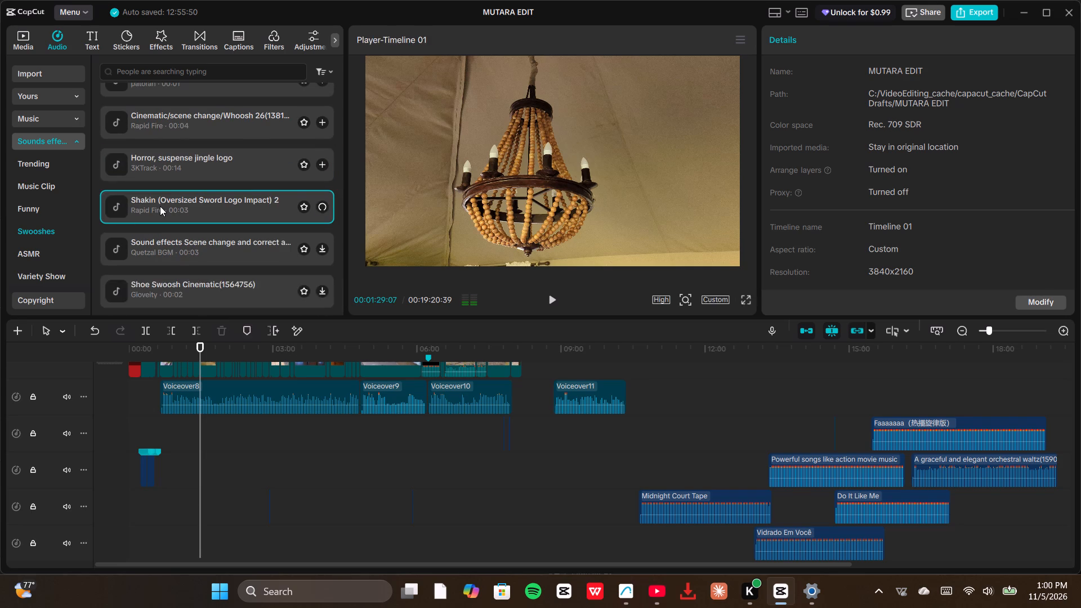
scroll(160, 206, "down", 2)
left_click(160, 203)
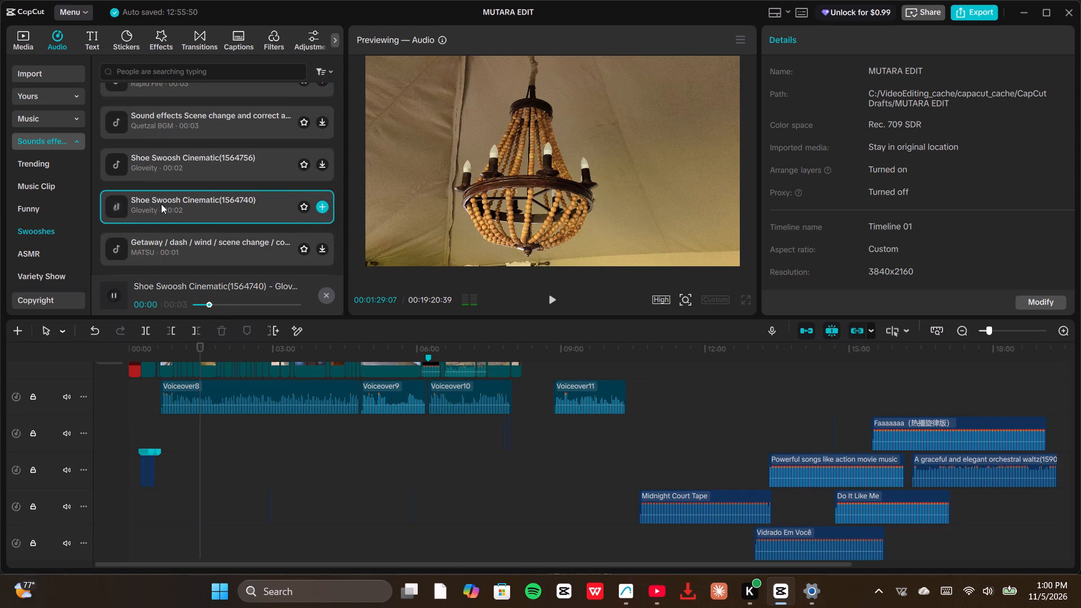
scroll(161, 204, "down", 1)
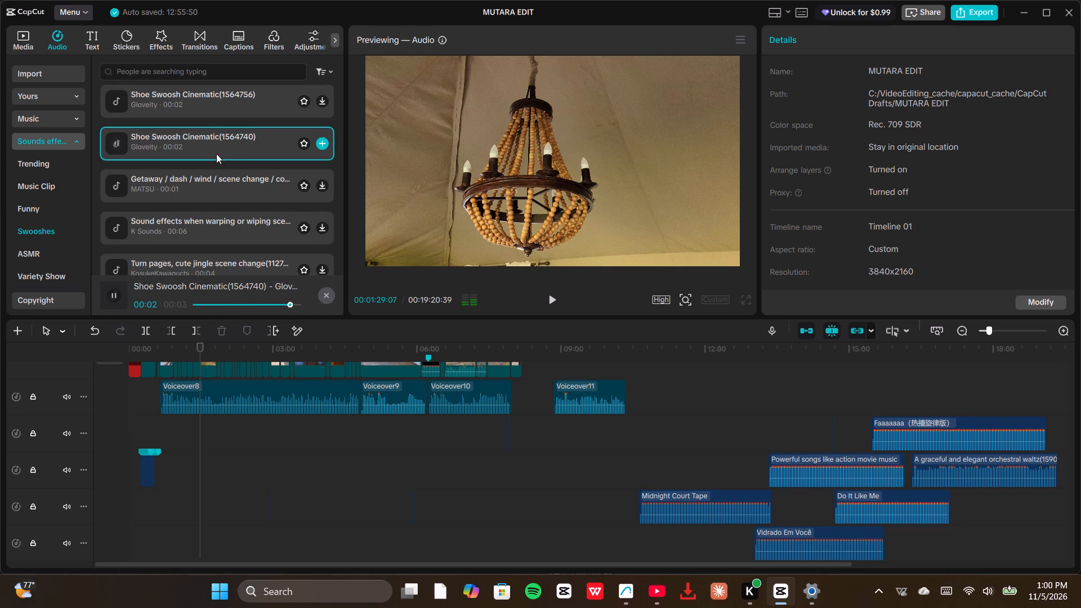
left_click(303, 144)
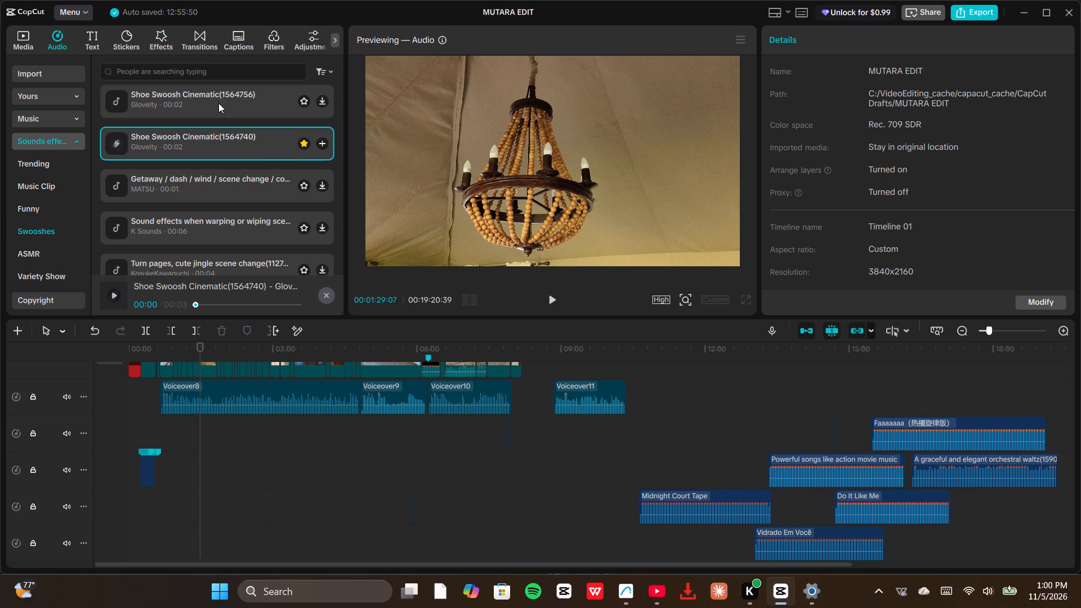
Compare Shoe Swoosh Cinematic(1564756), the Getaway / dash / wind effect, and the warping or wiping scenes effect with Shoe Swoosh Cinematic(1564740).
left_click(218, 103)
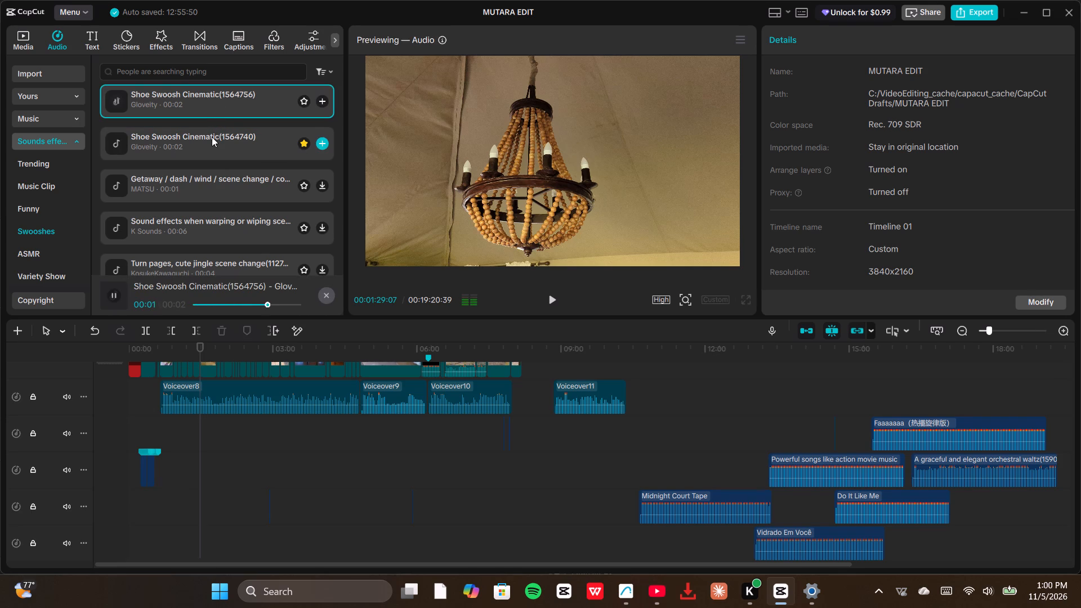
left_click(215, 184)
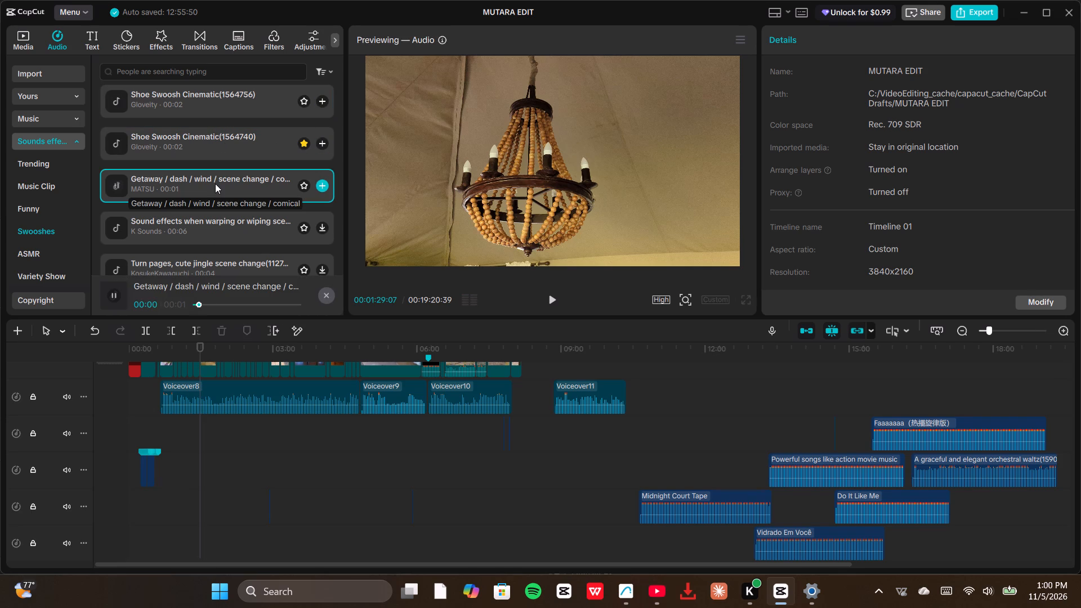
left_click(199, 227)
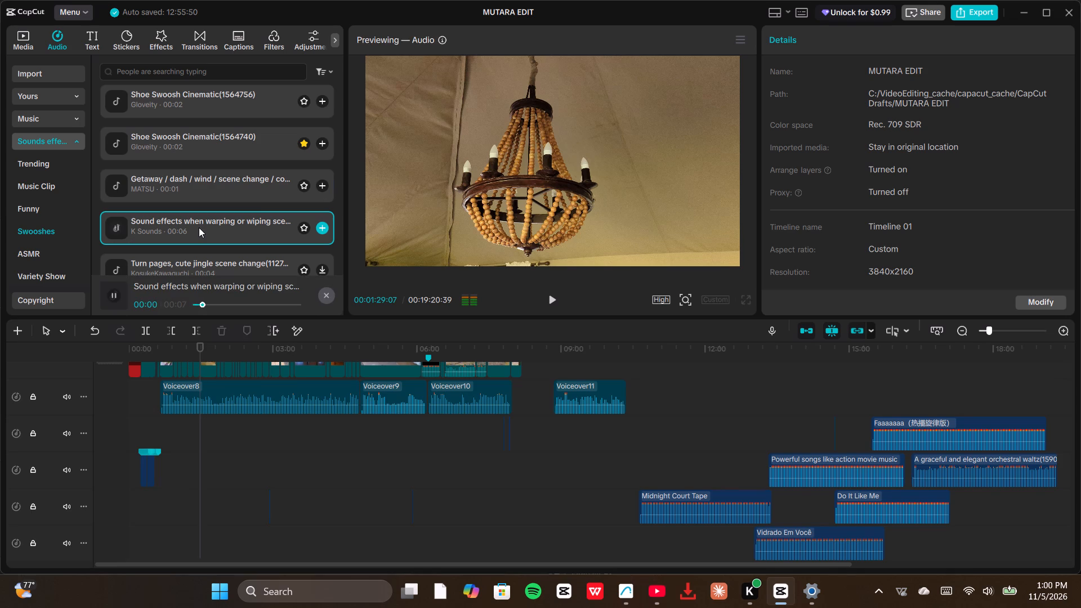
left_click(224, 140)
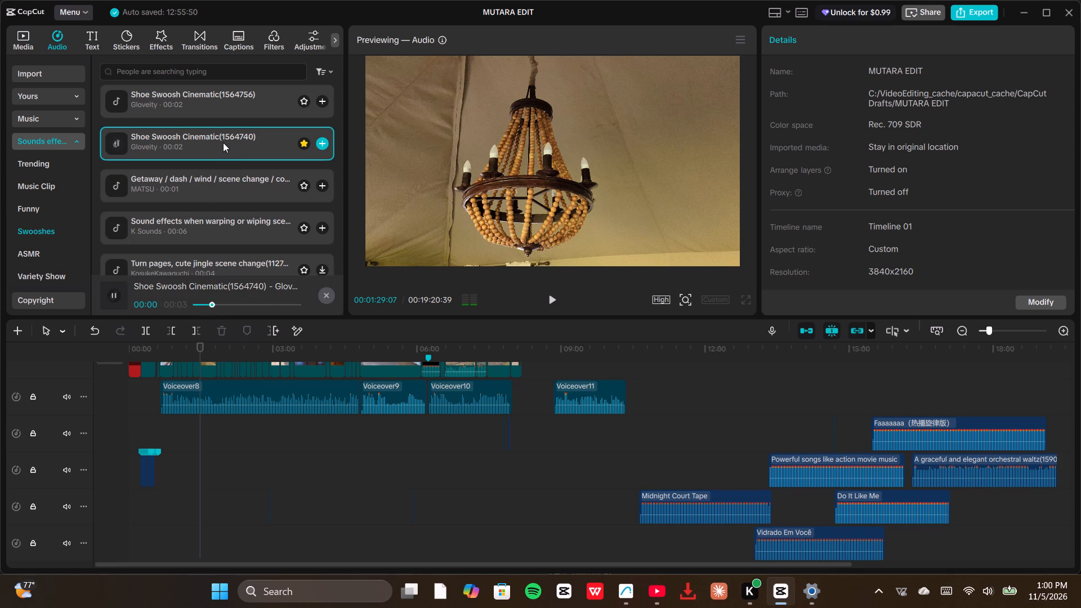
left_click(205, 185)
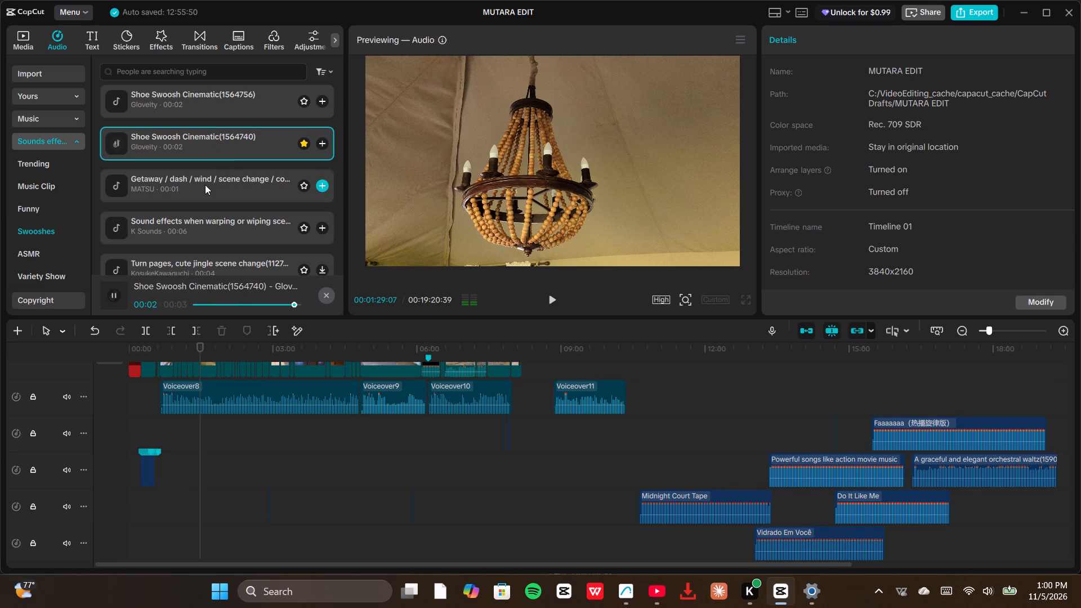
Audition the Turn pages, cute jingle effect and the Scene change, sense of speed, gale effect, and favorite the latter.
scroll(206, 187, "down", 1)
left_click(198, 203)
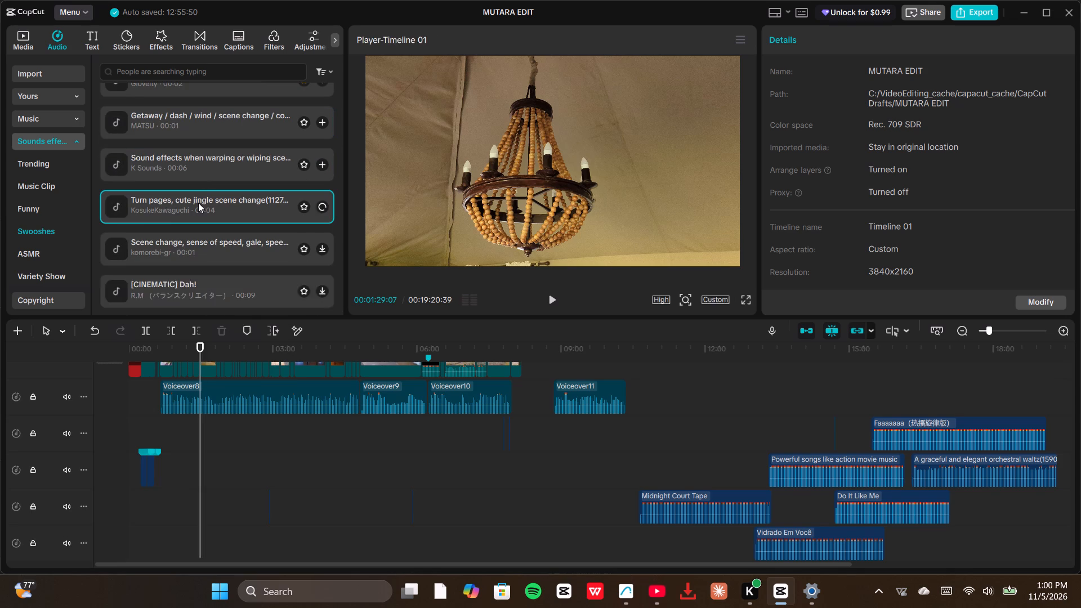
scroll(199, 203, "down", 1)
left_click(210, 177)
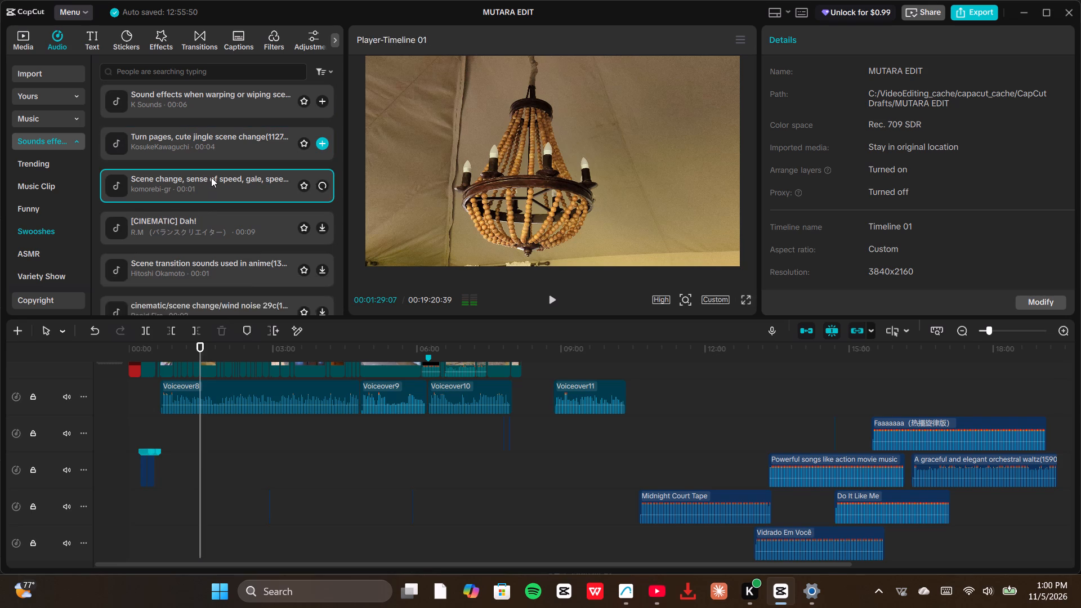
left_click(199, 186)
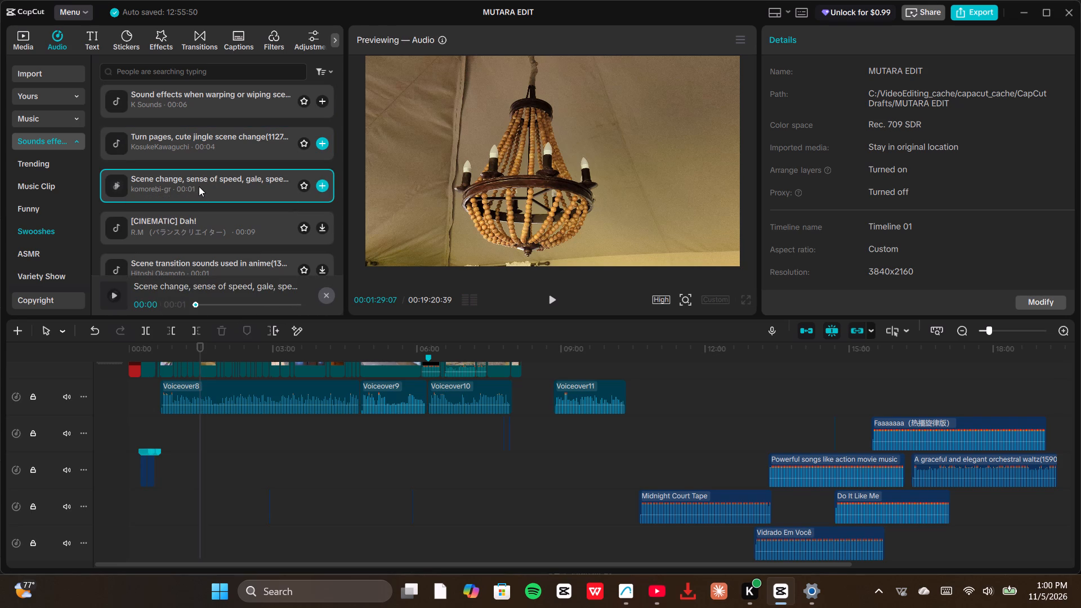
left_click(303, 185)
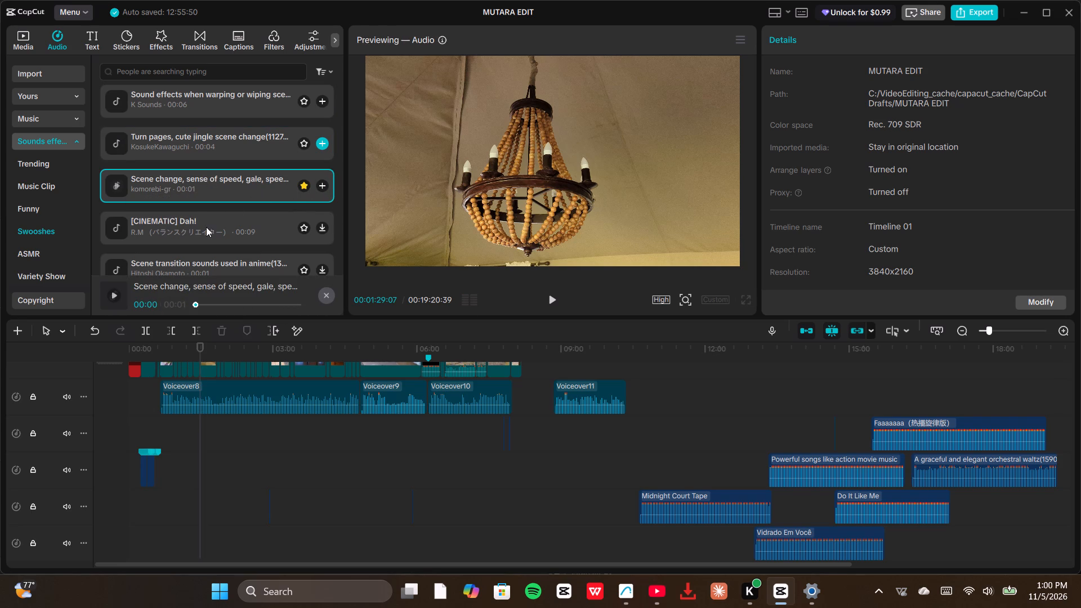
Audition [CINEMATIC] Dah! and cinematic/scene change/wind noise 29c in the Swooshes sound effects.
left_click(200, 231)
scroll(200, 235, "down", 2)
left_click(181, 240)
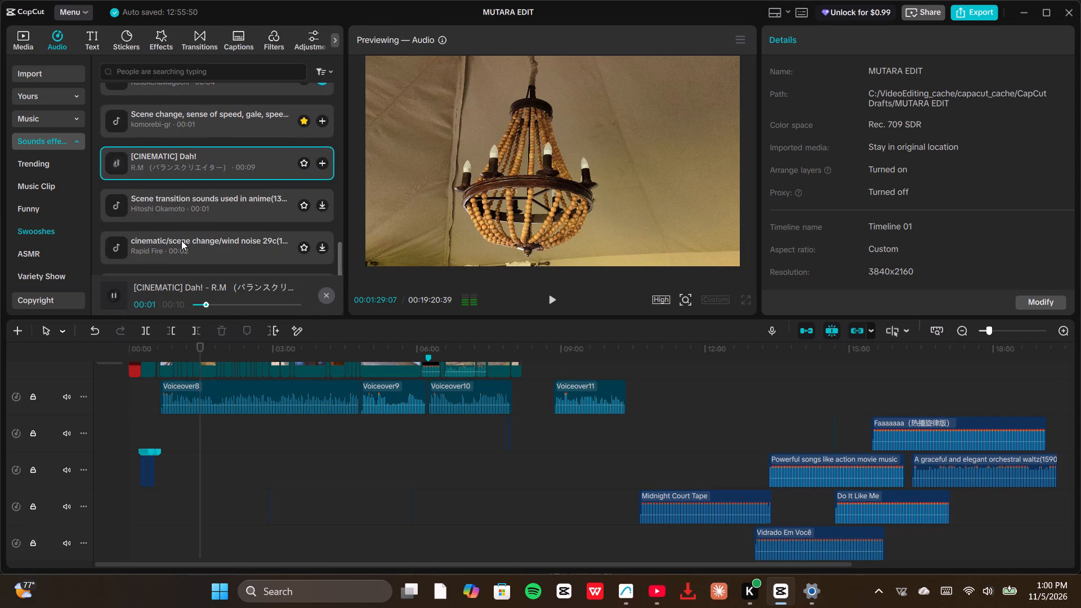
Audition several ASMR sound effects, including the Subtle sounds of ocean waves, Moderate ASMR with a cotton swab, and Chinese-titled sleep tracks.
scroll(182, 242, "down", 1)
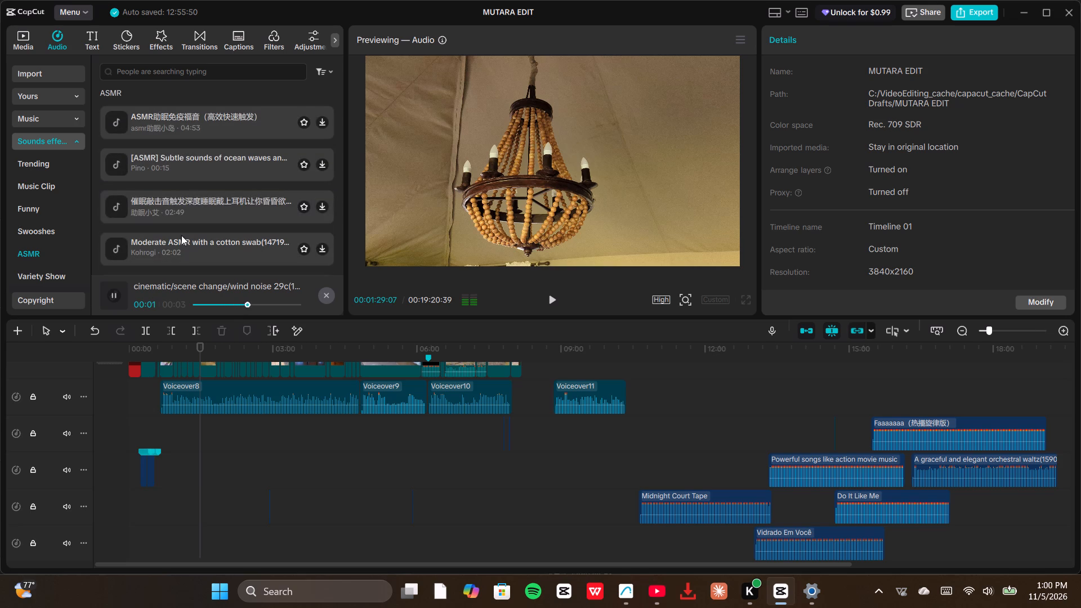
left_click(177, 129)
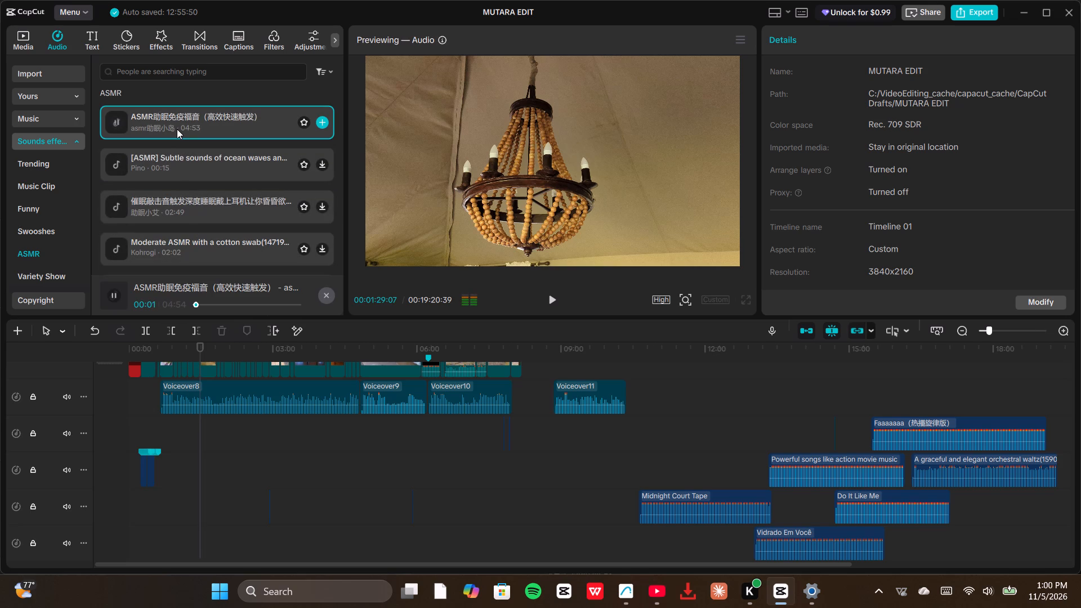
left_click(173, 167)
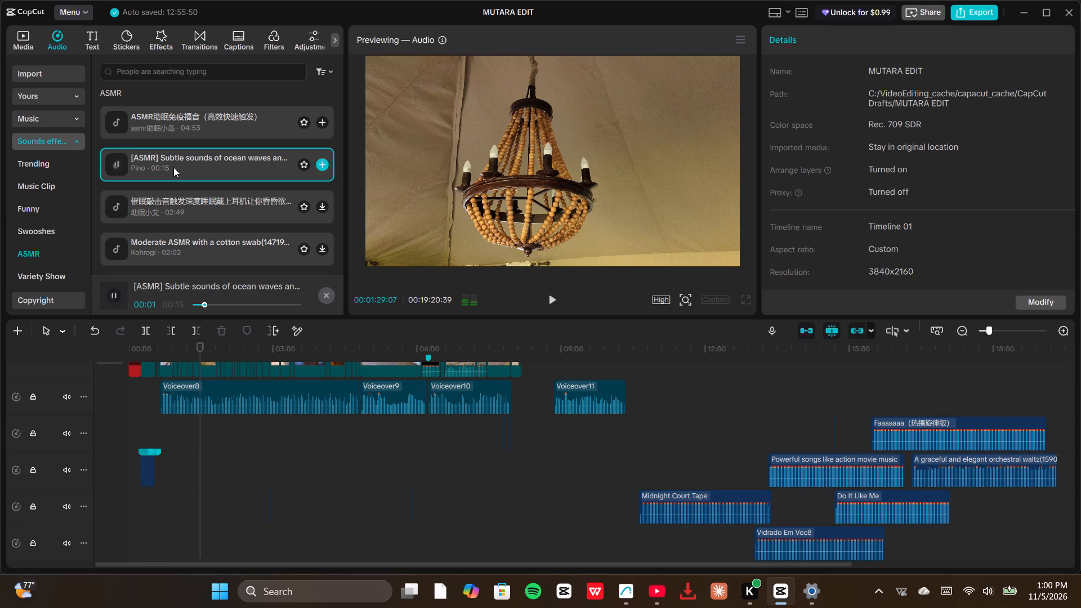
left_click(177, 200)
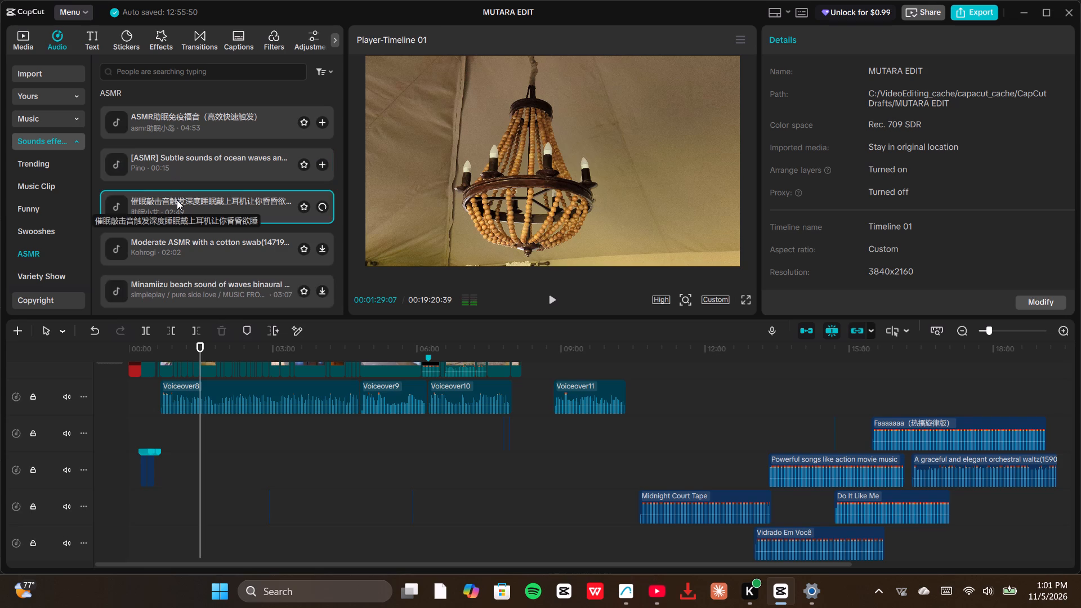
scroll(170, 200, "down", 1)
left_click(168, 191)
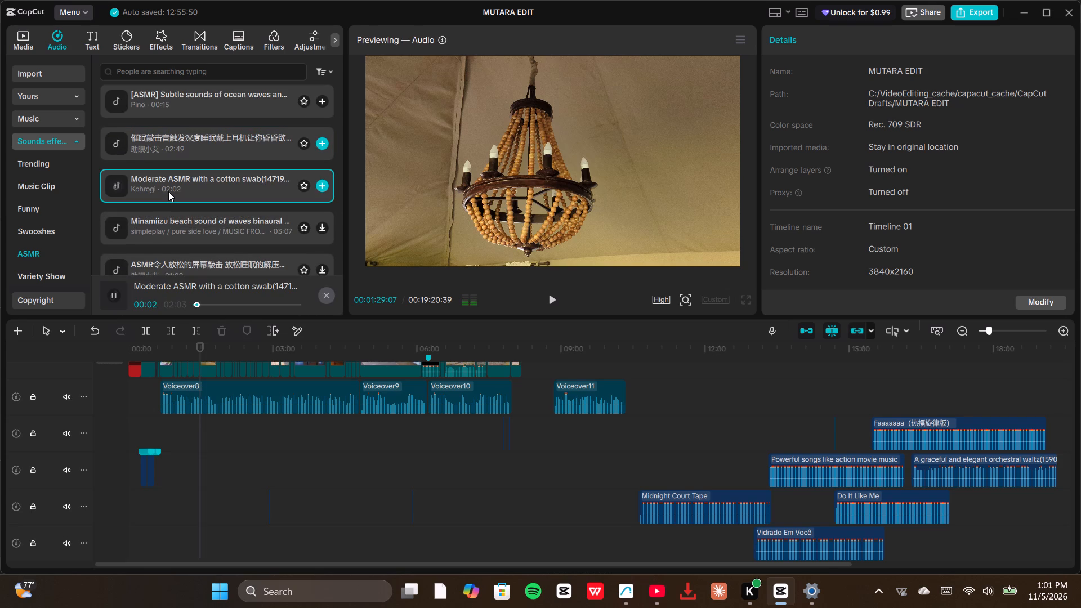
scroll(168, 191, "down", 2)
left_click(168, 191)
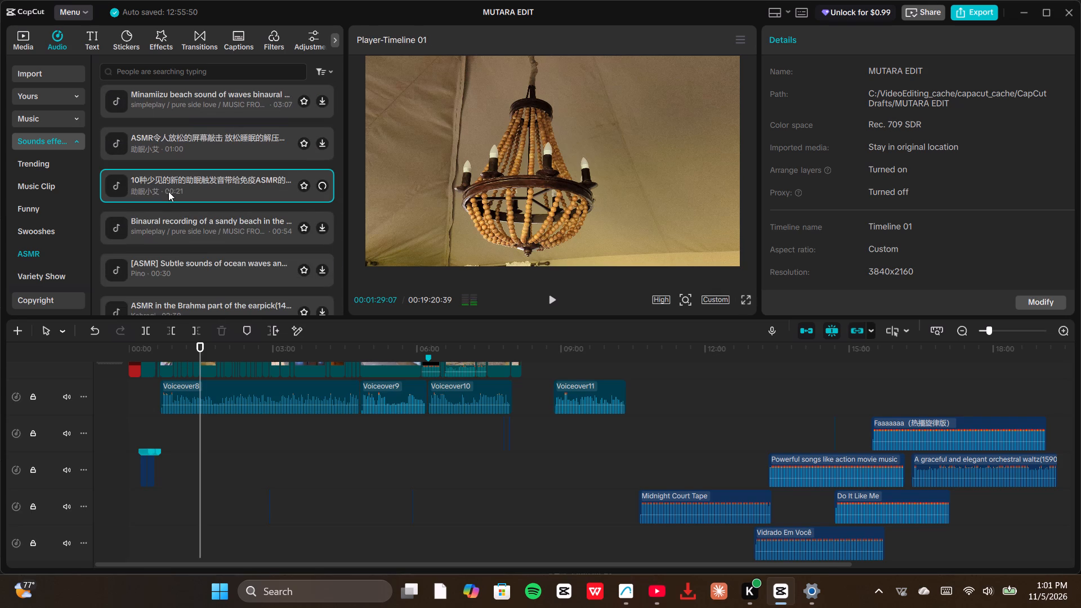
scroll(193, 221, "down", 2)
left_click(195, 211)
Browse the Variety Show sound effects, auditioning MusicComedyThe CTE02_99.1, The correct answer is C., Show buzzer 01-3, and Show buzzer 02-3.
scroll(195, 211, "down", 3)
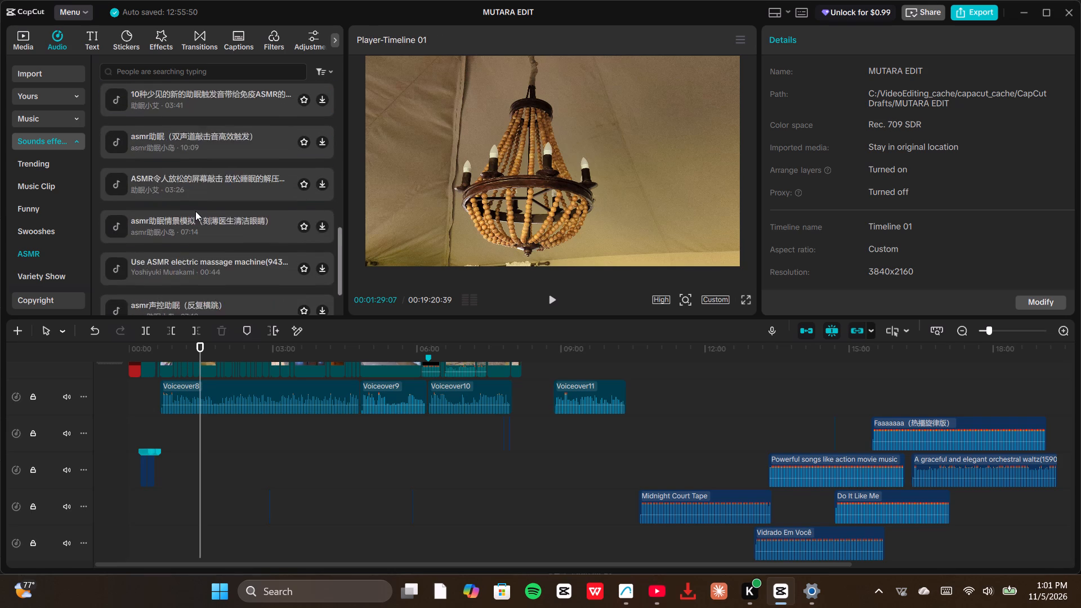
scroll(195, 211, "down", 4)
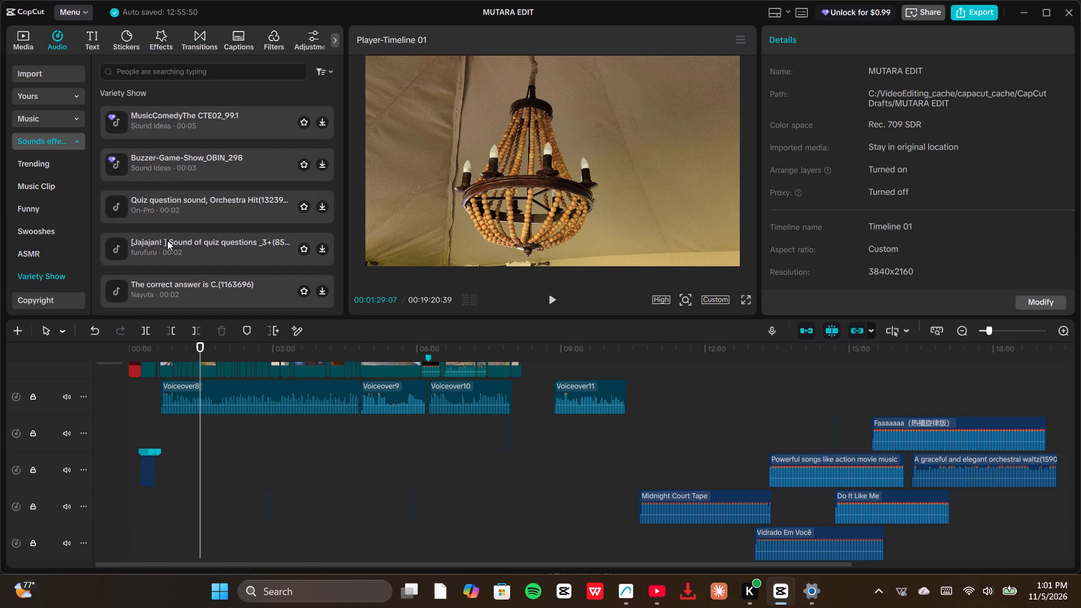
left_click(173, 128)
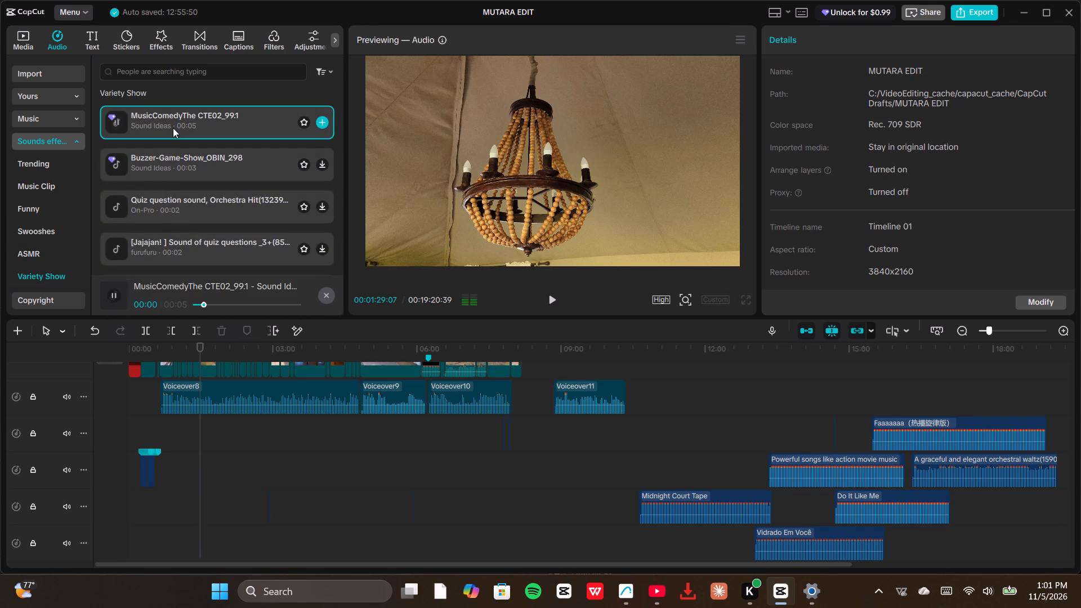
left_click(162, 198)
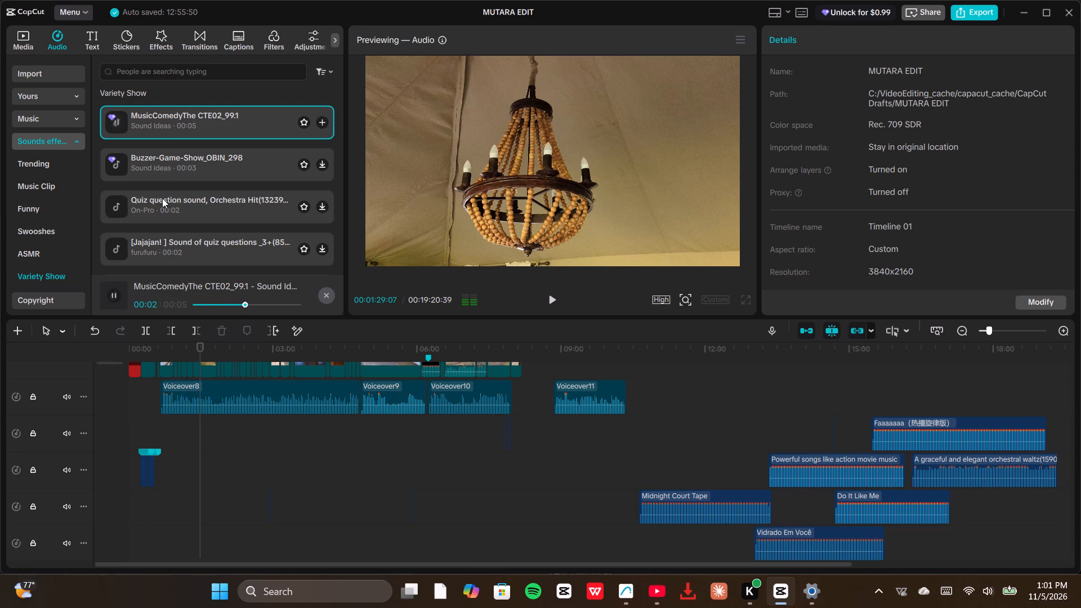
scroll(172, 191, "down", 2)
left_click(177, 162)
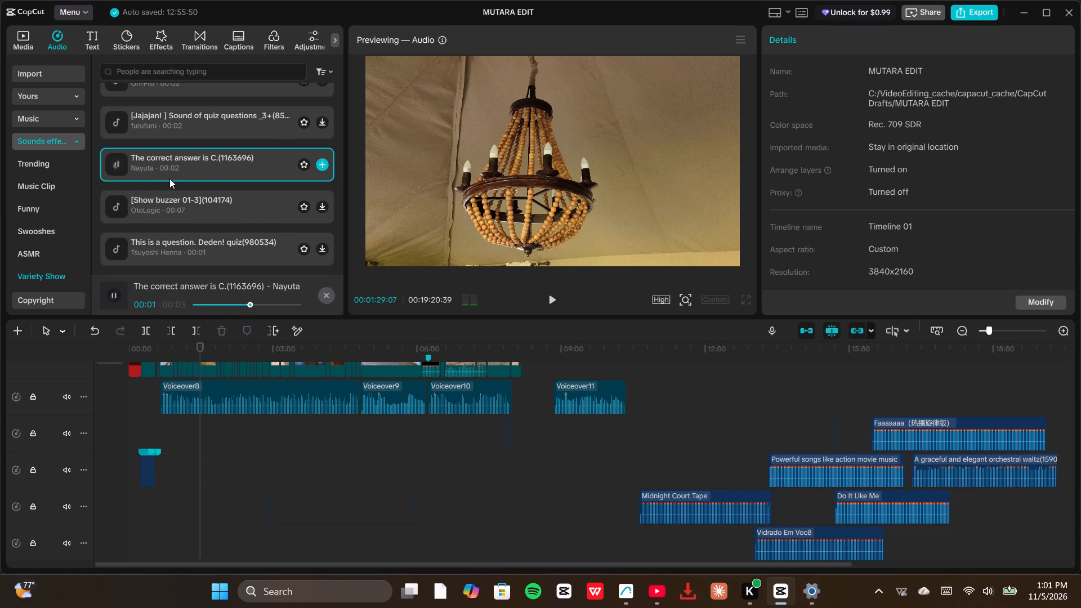
left_click(170, 204)
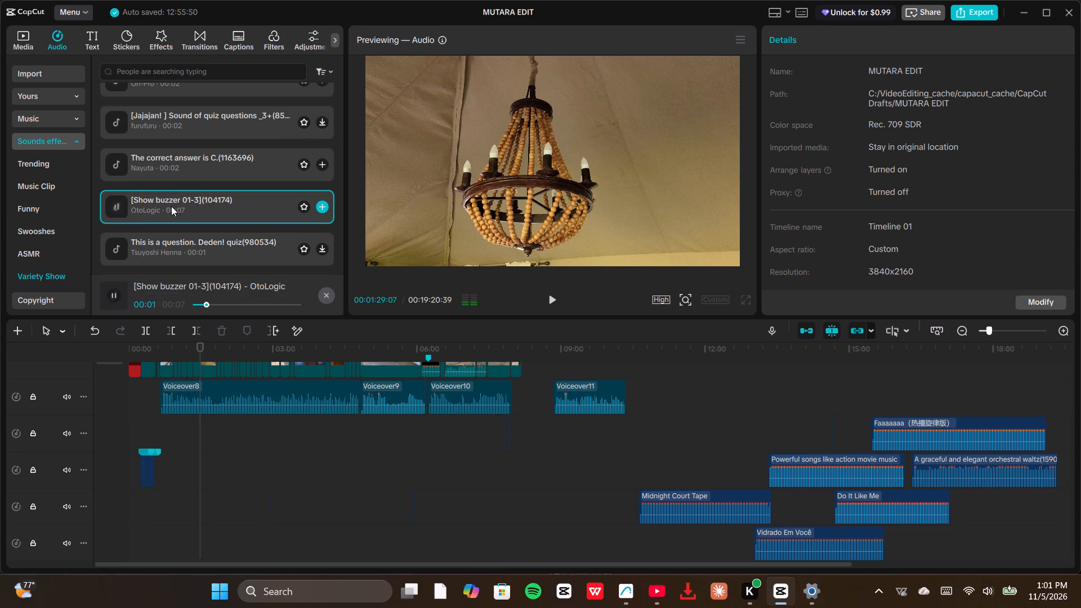
scroll(162, 224, "down", 1)
left_click(160, 226)
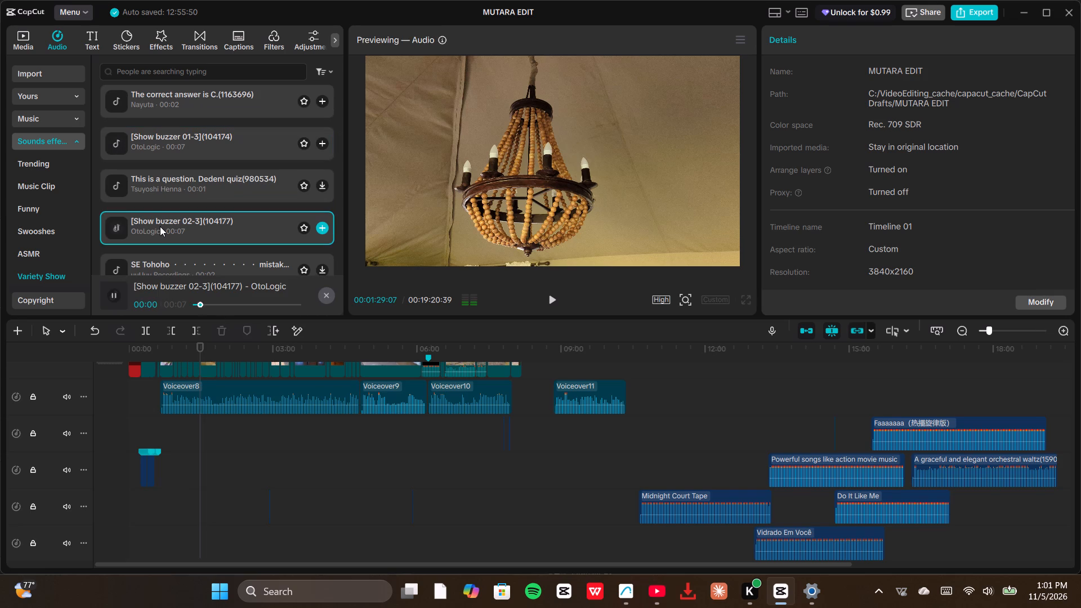
Audition SE Tohoho, the Video and video games_Buzzer effect, and Long drum roll (lottery, contest) in the Variety Show sound effects.
scroll(175, 236, "down", 1)
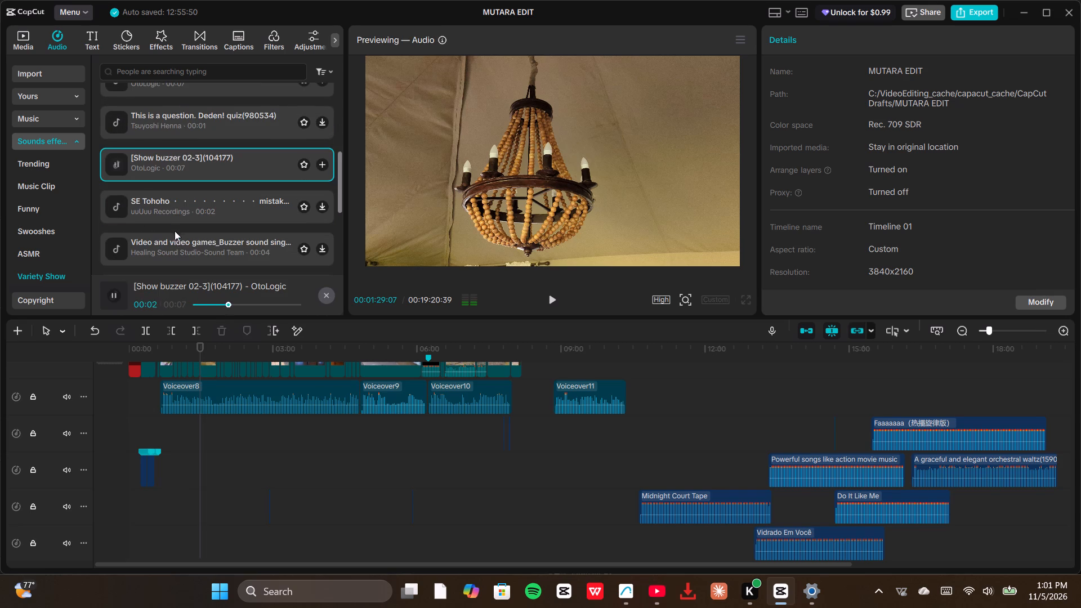
left_click(169, 208)
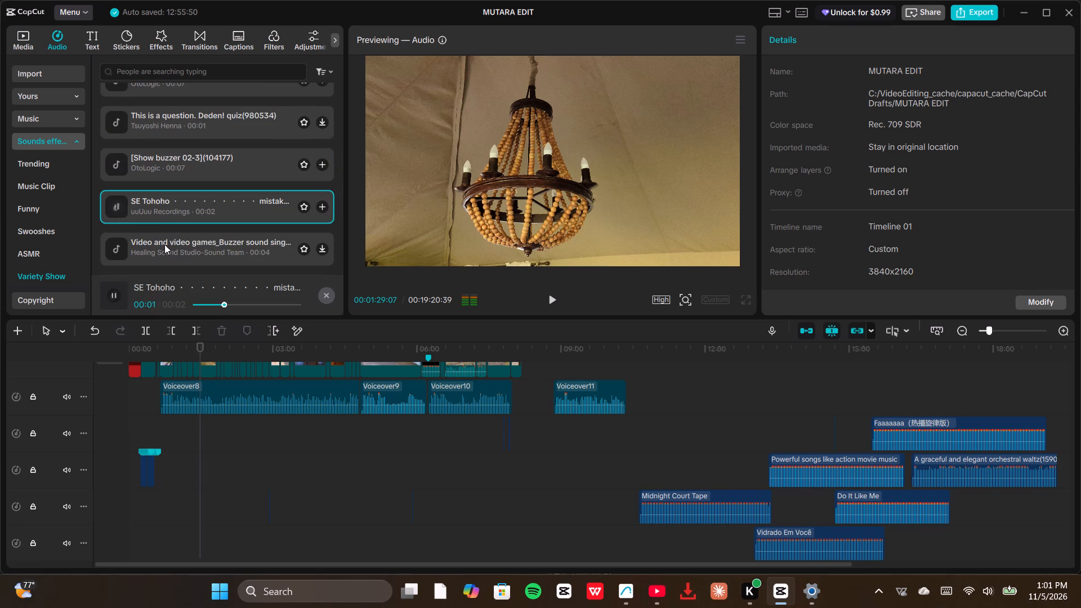
left_click(163, 247)
scroll(165, 246, "down", 2)
left_click(167, 206)
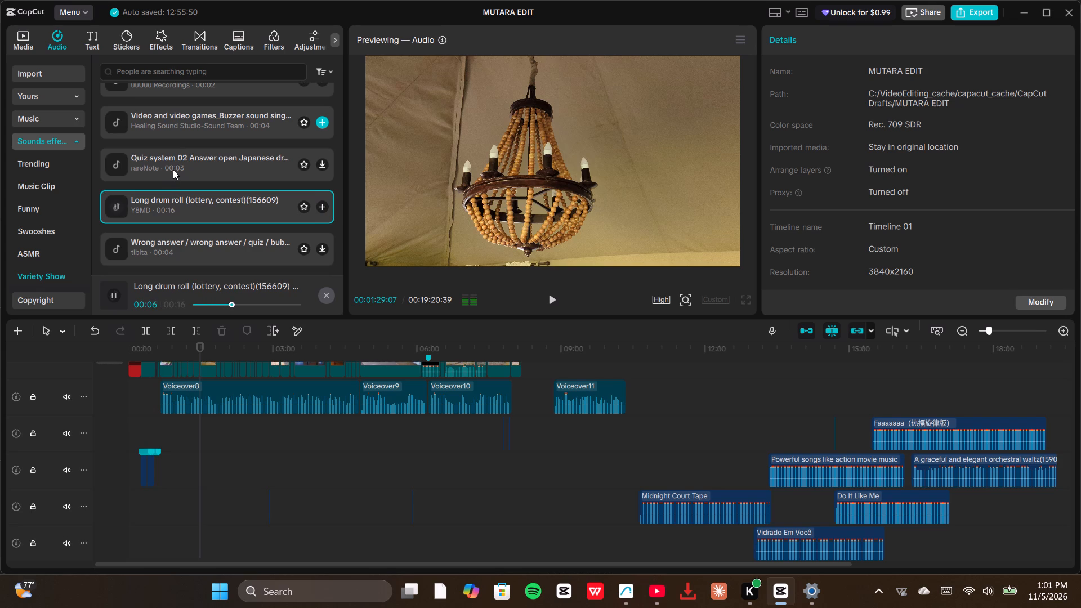
Compare Wrong answer / quiz / bubble 01 with Buzzer sound 01 (ping pong), and favorite the Wrong answer effect.
left_click(171, 245)
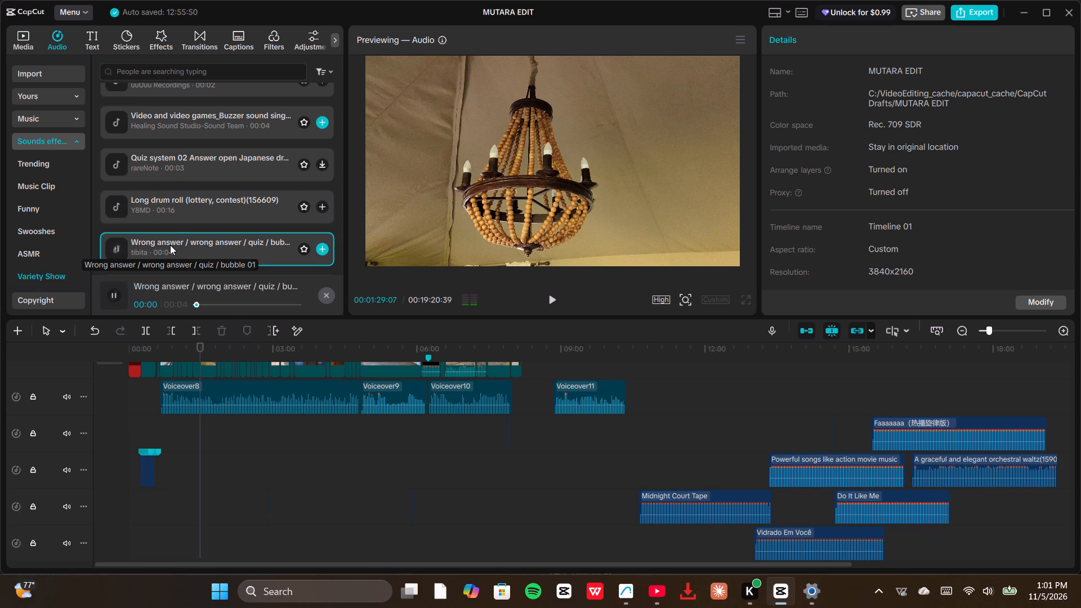
scroll(180, 232, "down", 2)
left_click(194, 168)
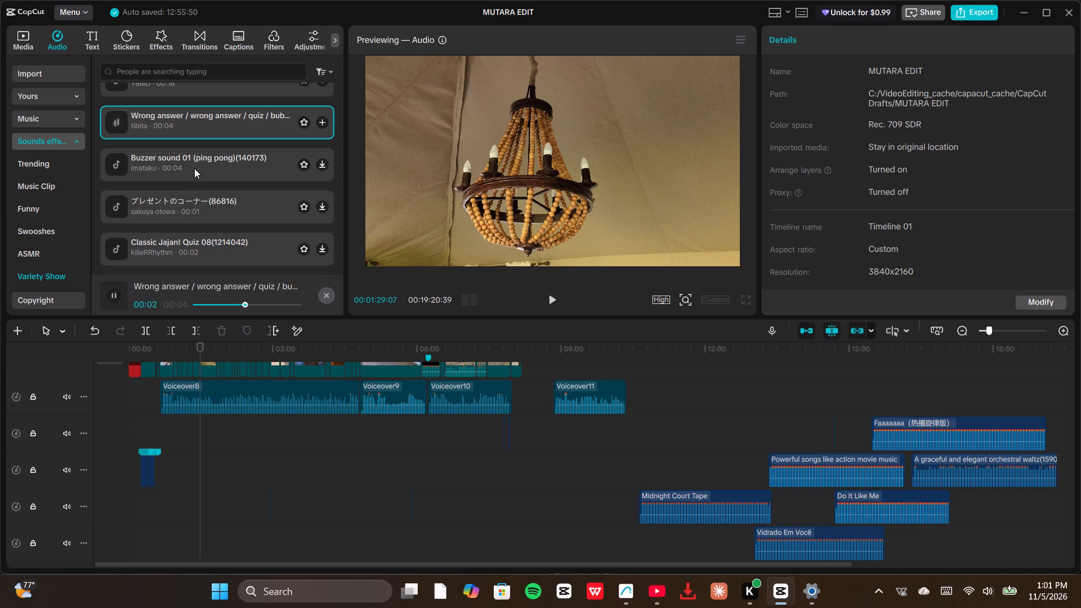
left_click(197, 133)
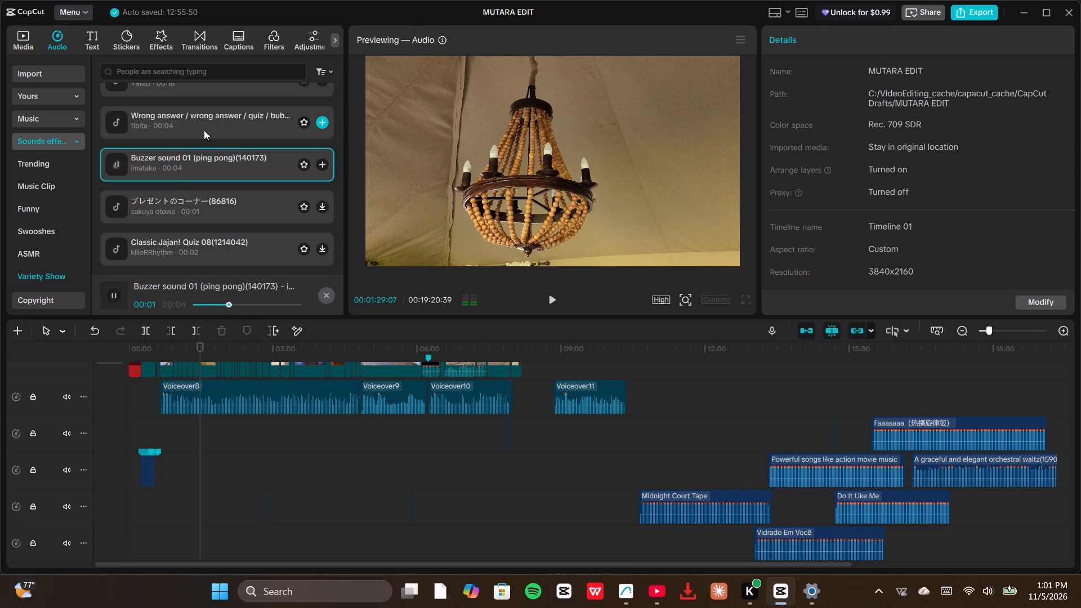
left_click(304, 118)
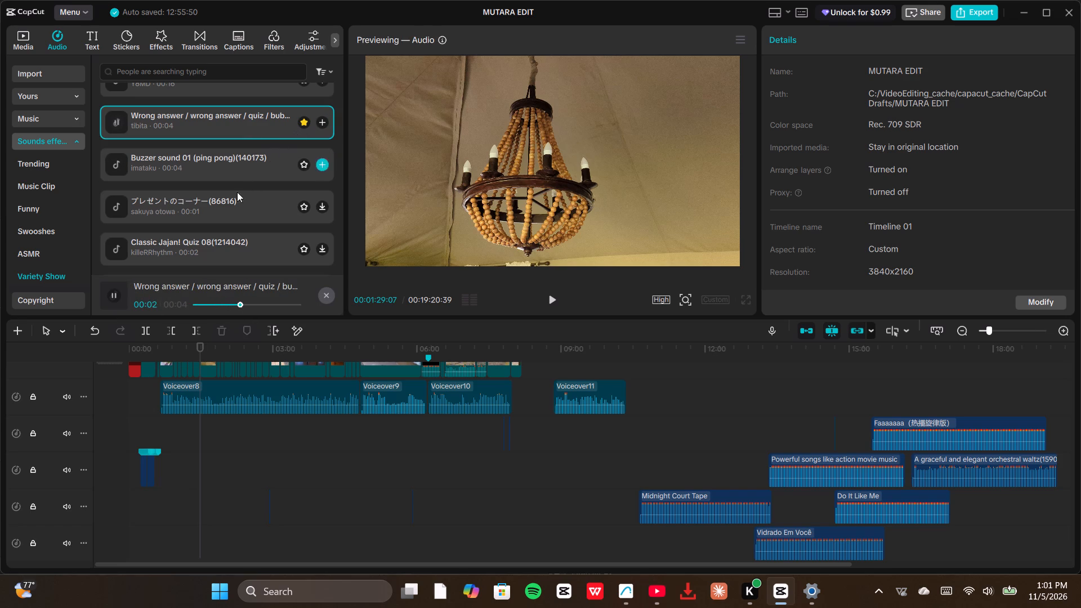
Audition プレゼントのコーナー, Classic Jajan! Quiz 08, Buzzer sound (repeated), and the [Boo / Bee] buzzer sound and wrong answer effect.
left_click(226, 203)
left_click(215, 249)
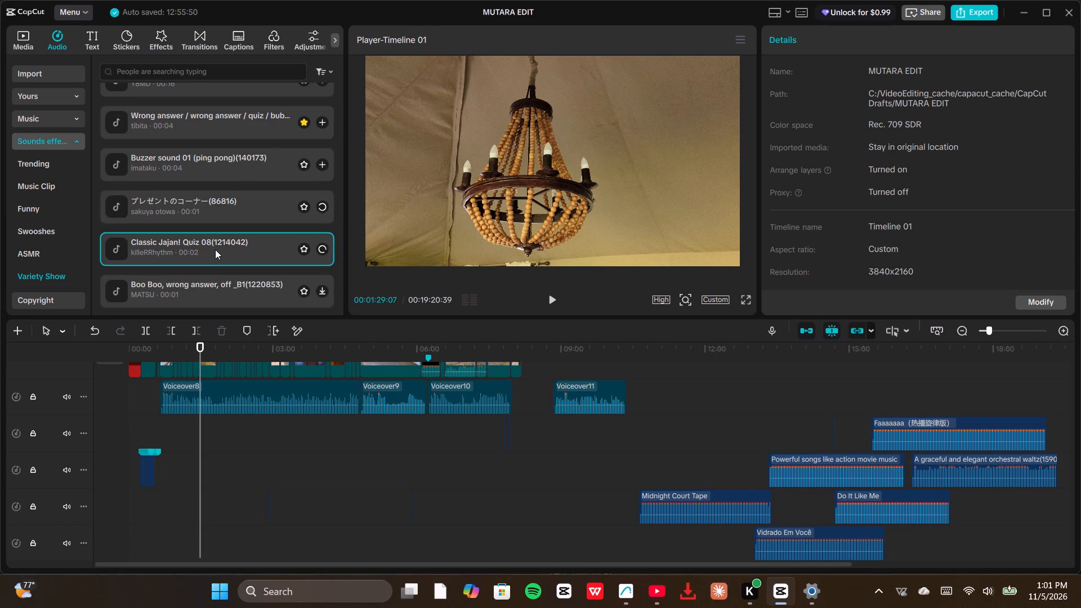
scroll(216, 249, "down", 2)
left_click(207, 212)
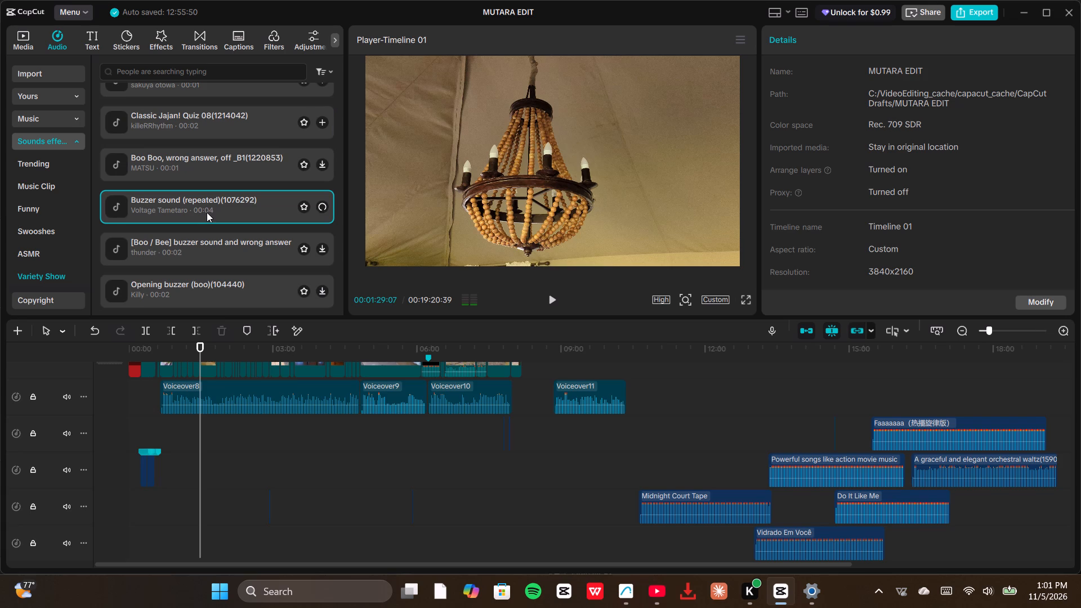
left_click(196, 246)
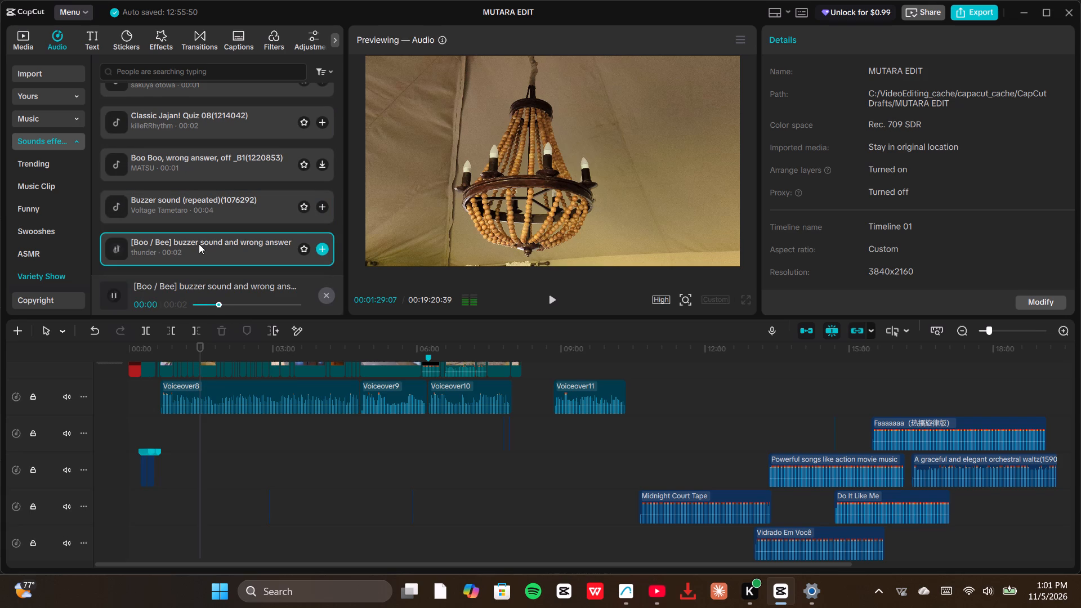
Audition Opening buzzer (boo), Jingle (during quiz answer), Boooo, wrong answer, off _A2, and the Brass hit quiz question effect.
scroll(199, 244, "down", 3)
left_click(166, 226)
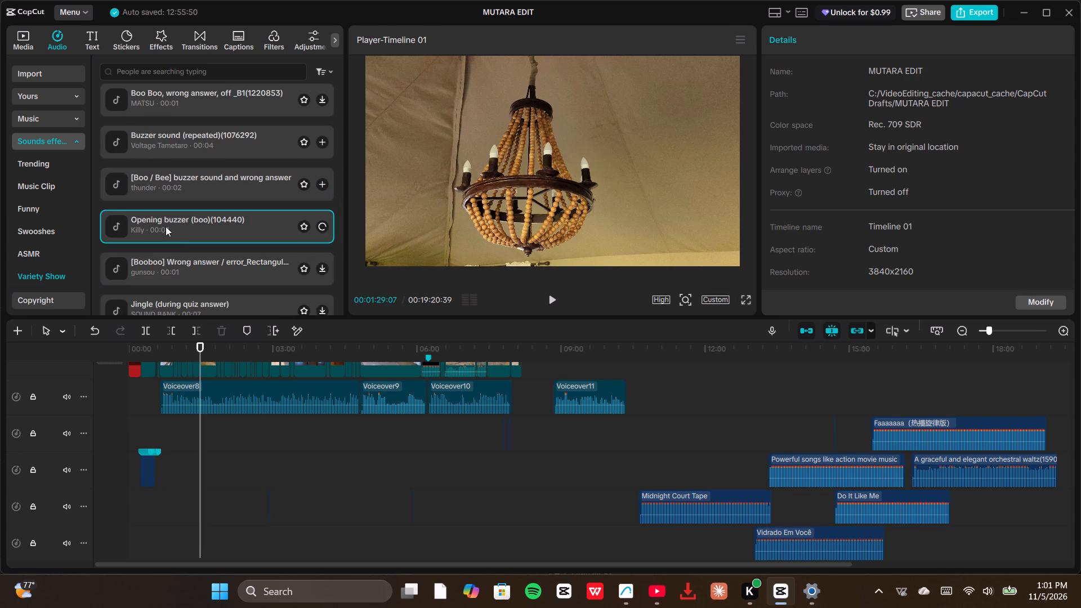
scroll(189, 235, "down", 1)
left_click(181, 235)
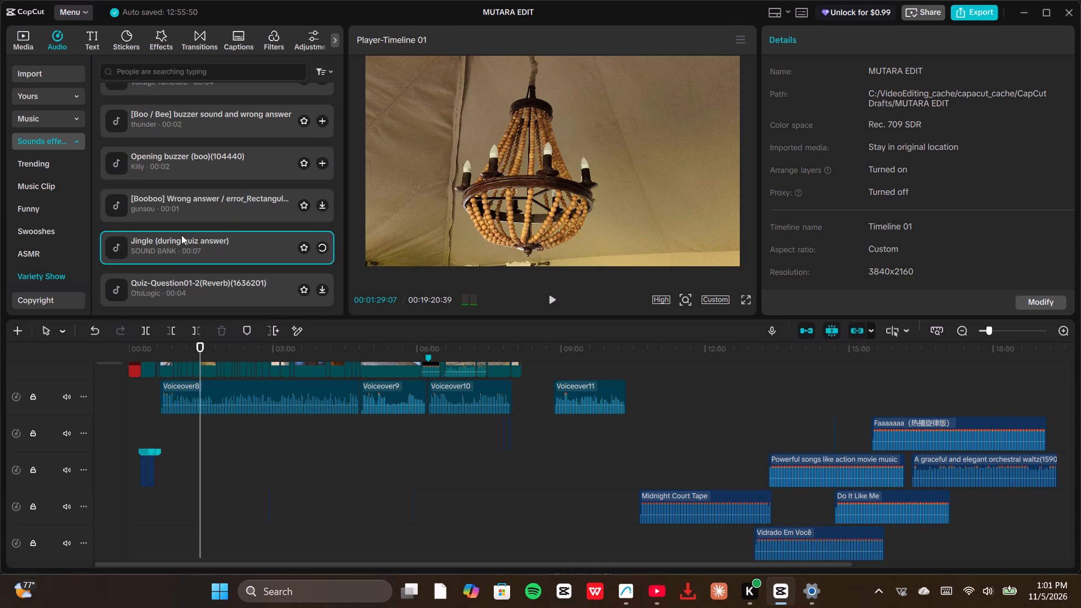
scroll(184, 234, "down", 3)
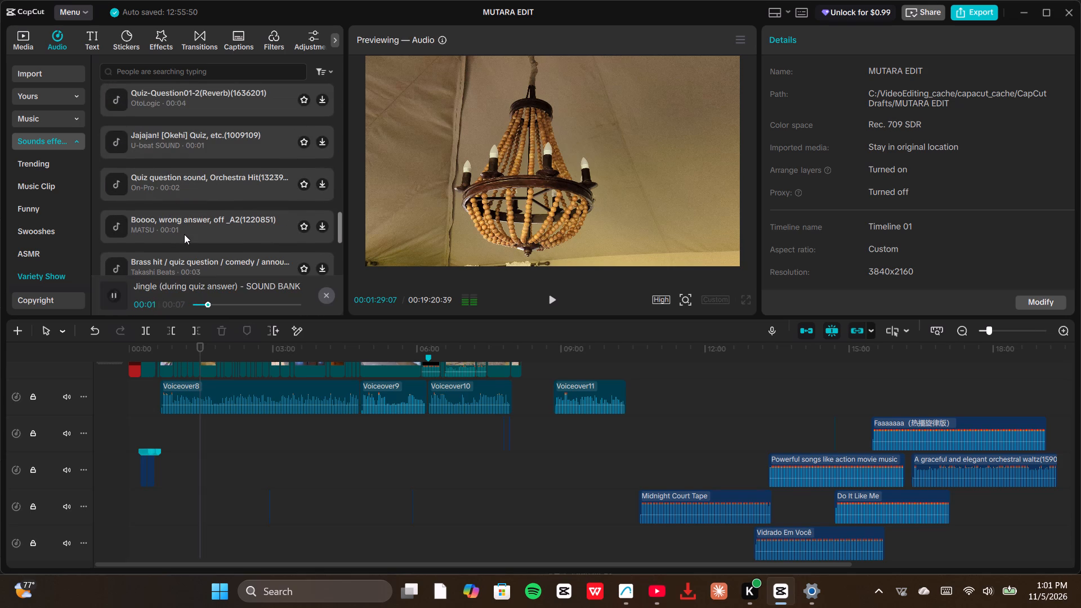
left_click(184, 229)
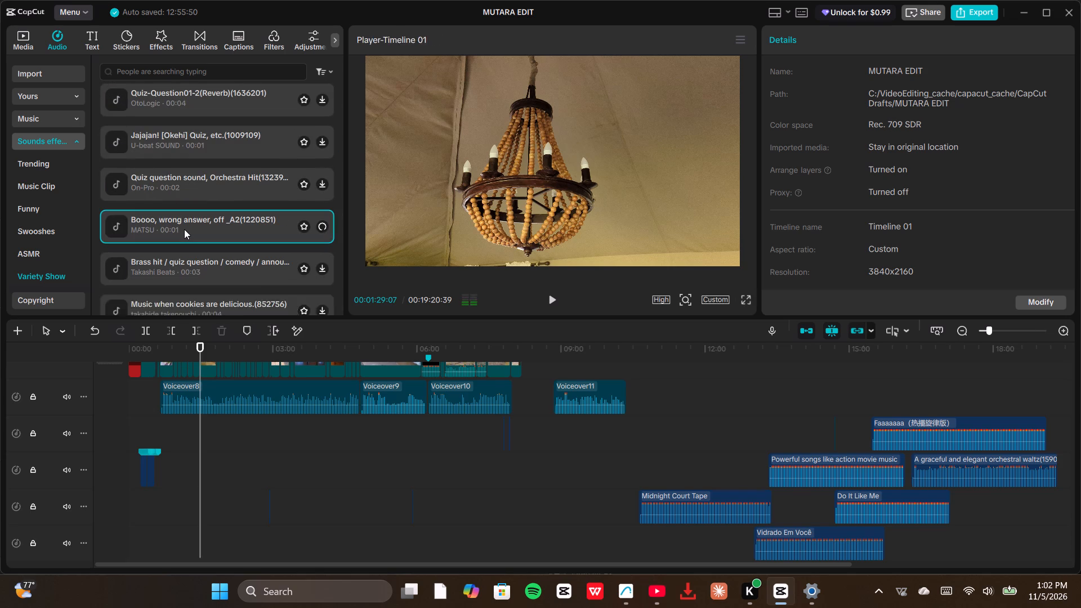
left_click(181, 260)
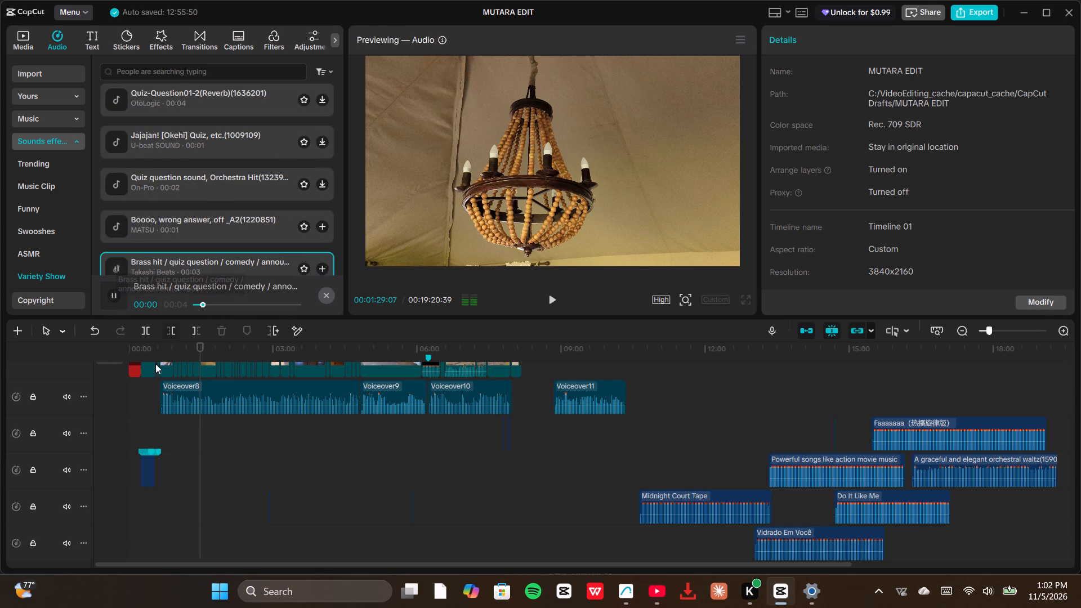
Play the timeline from the very beginning through the coffee cup shot to review the opening, stopping at about 00:00:34.
left_click(131, 373)
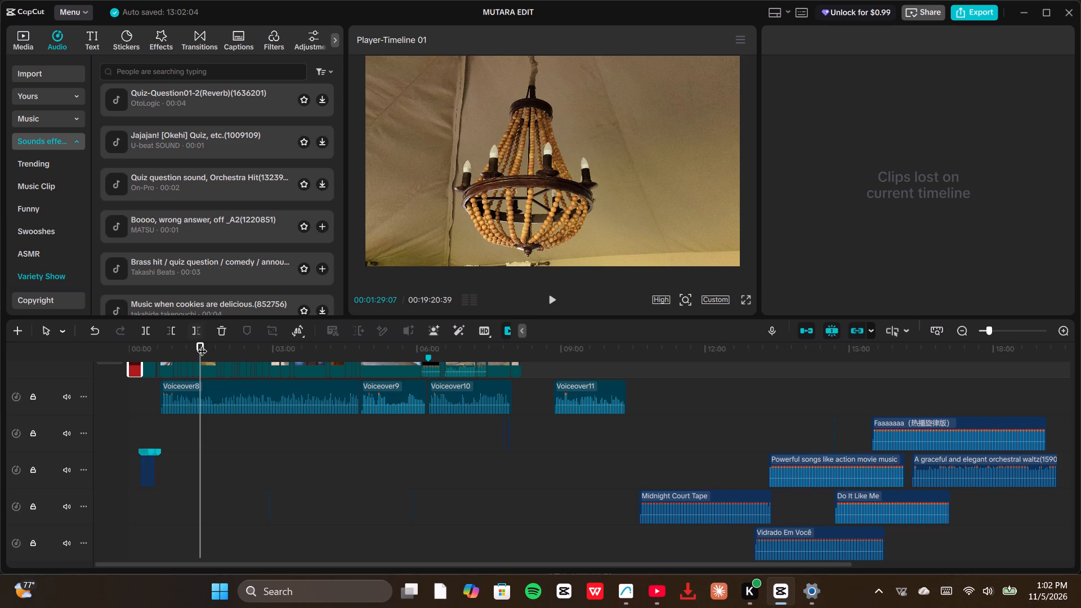
left_click_drag(202, 345, 124, 341)
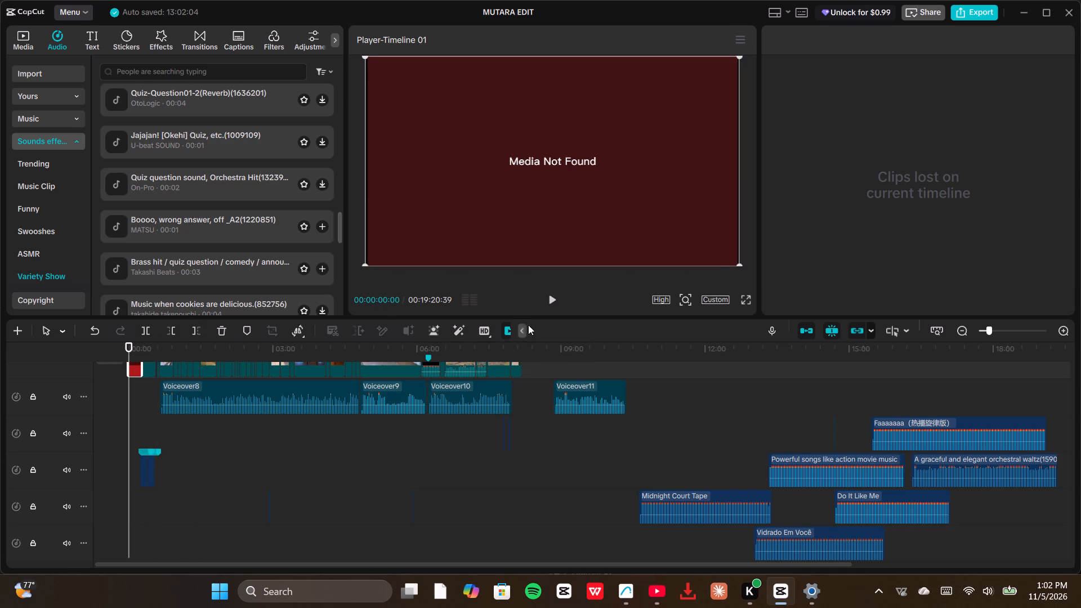
left_click(552, 297)
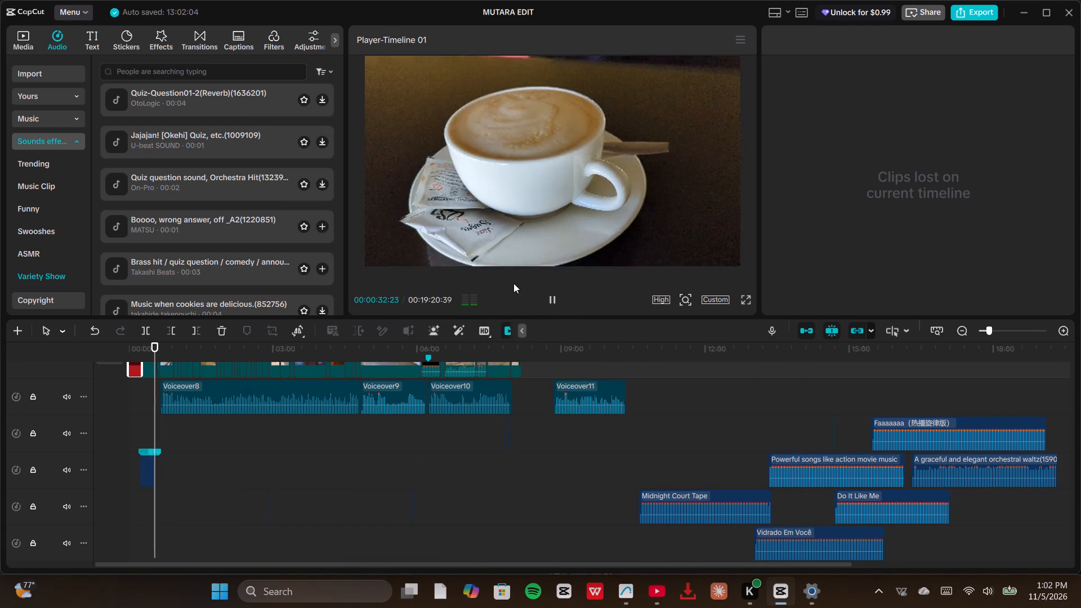
left_click(554, 297)
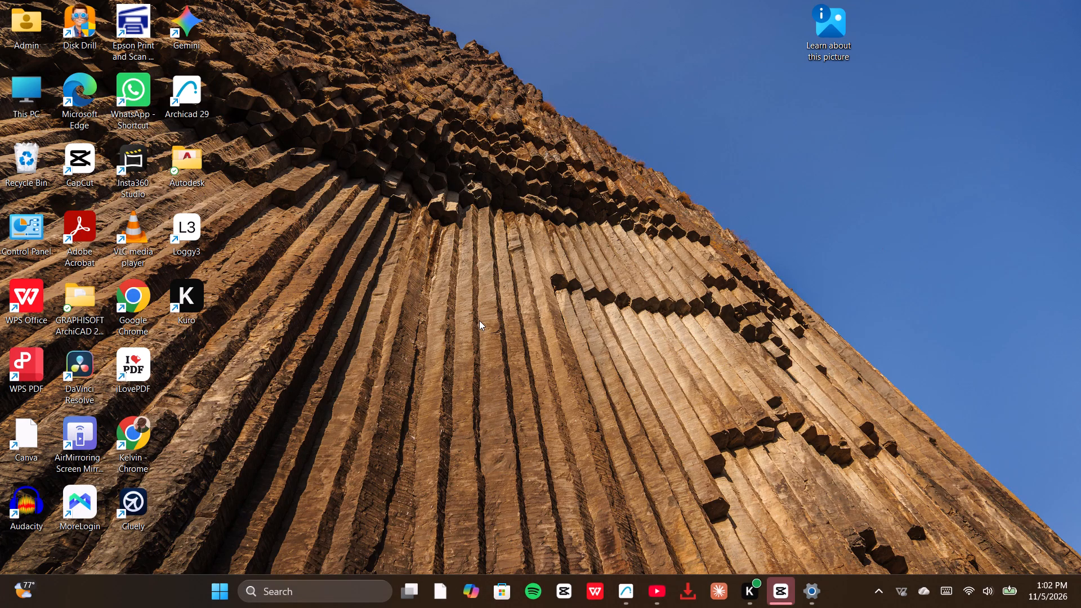
Switch to File Explorer and open the Download folder in the Pixel 7a's internal storage.
key("super+e")
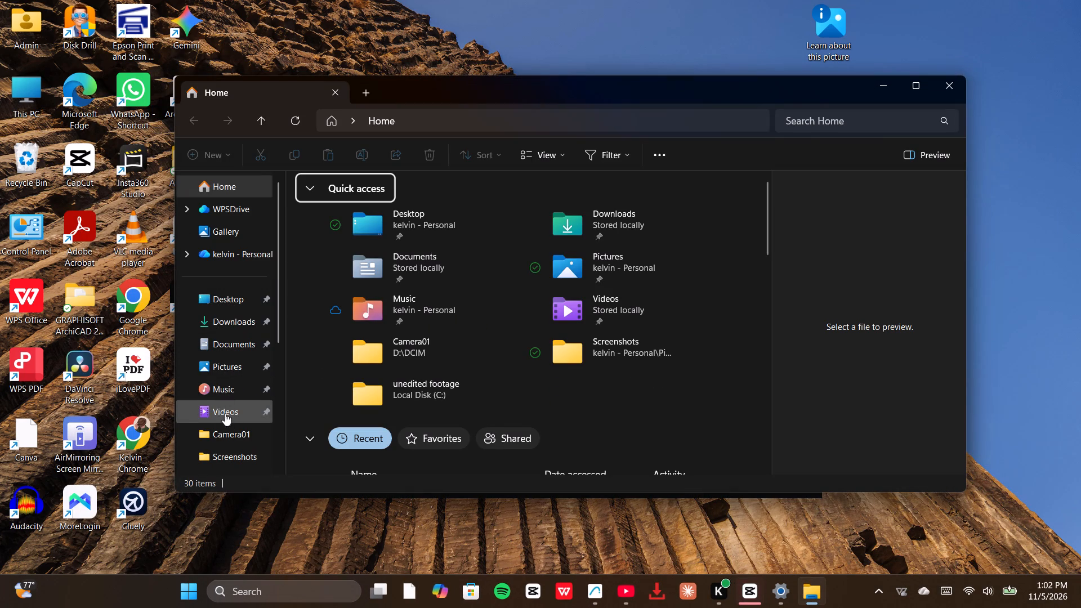
scroll(227, 365, "down", 2)
left_click(222, 389)
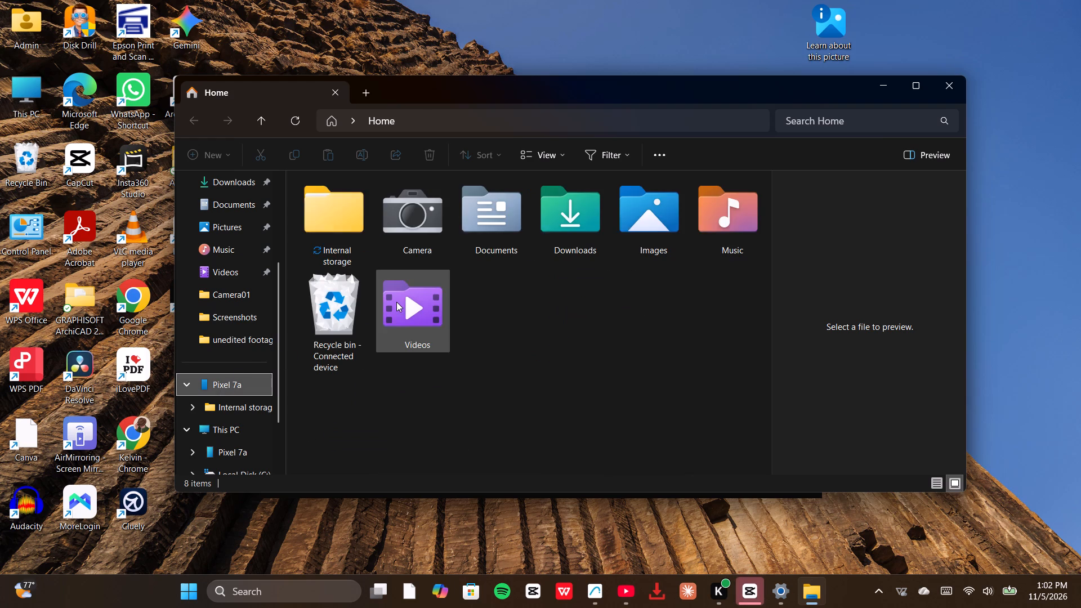
double_click(345, 235)
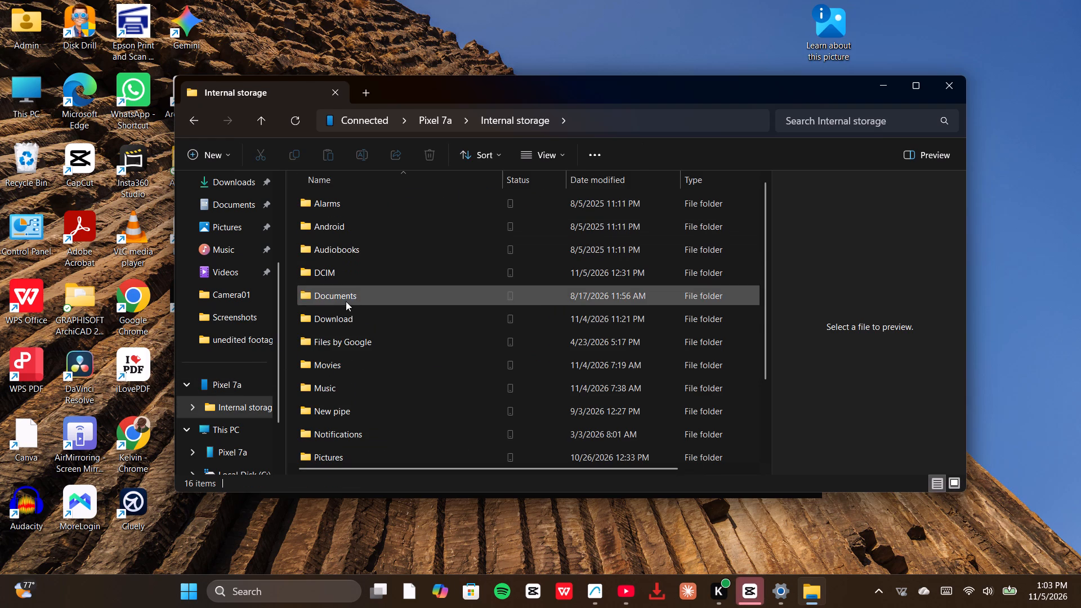
double_click(345, 323)
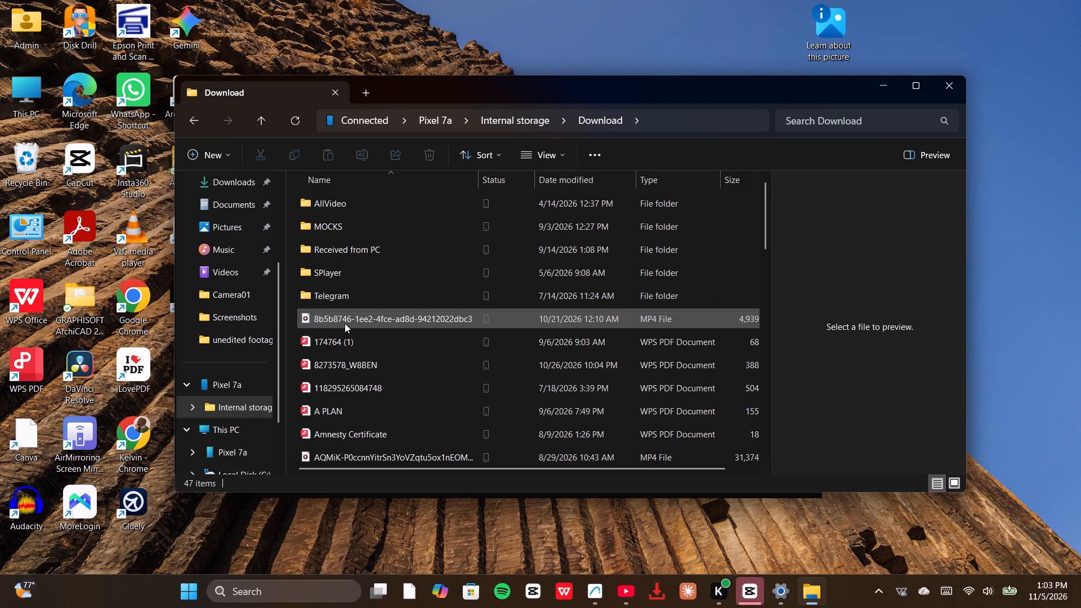
Check the Movies folder inside AllVideo on the phone, and return to the Download folder.
double_click(361, 202)
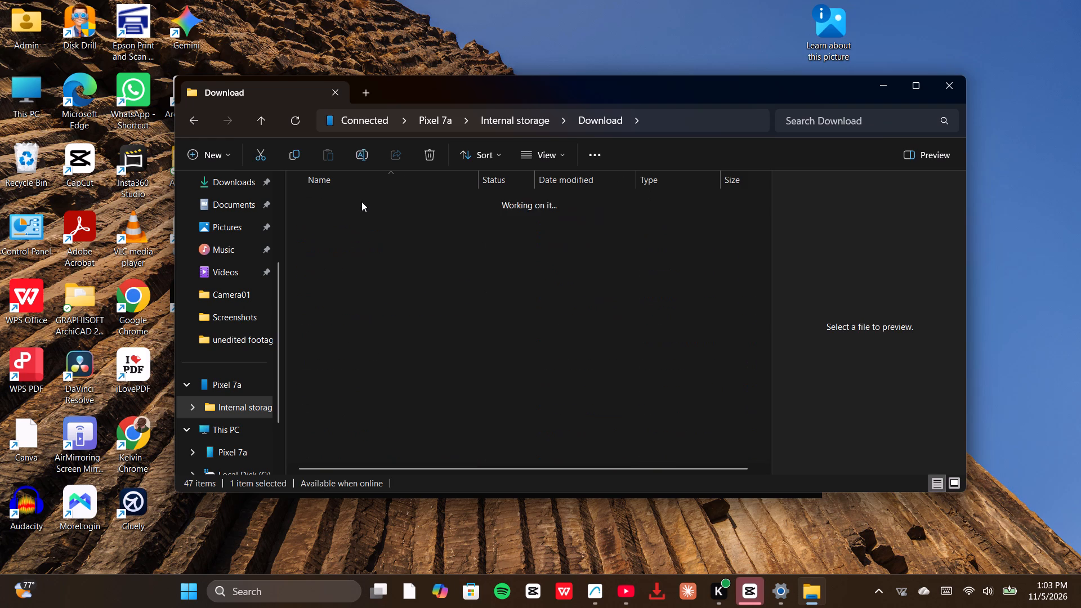
double_click(361, 202)
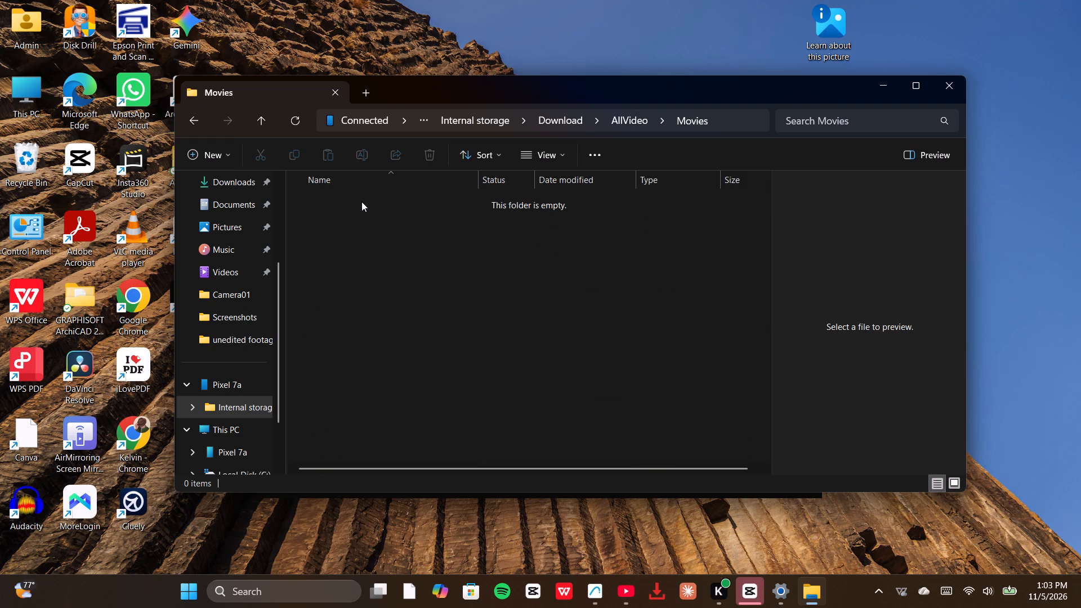
left_click(198, 122)
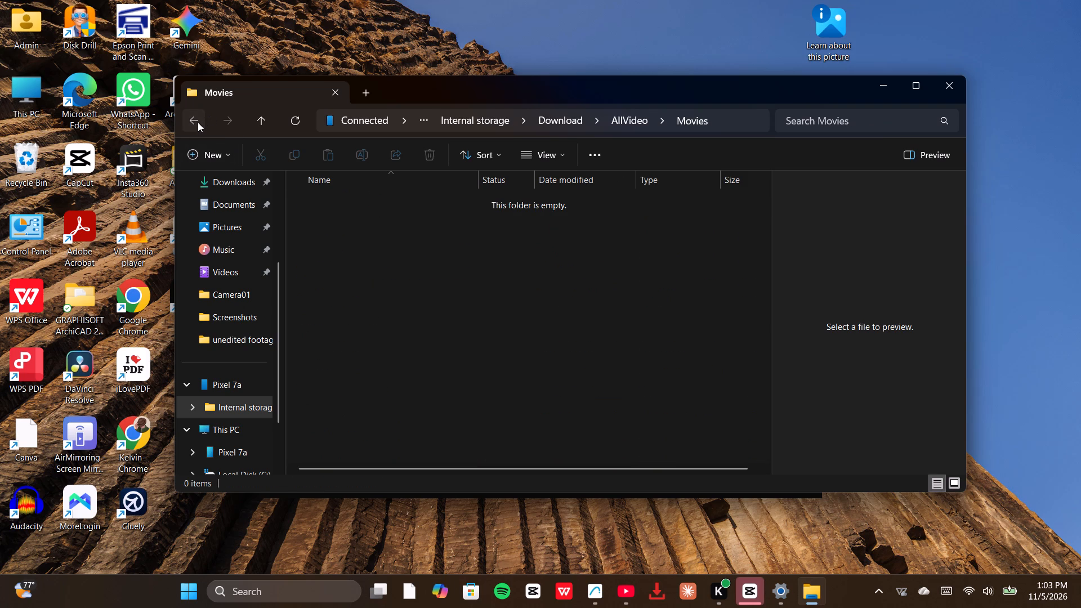
left_click(198, 122)
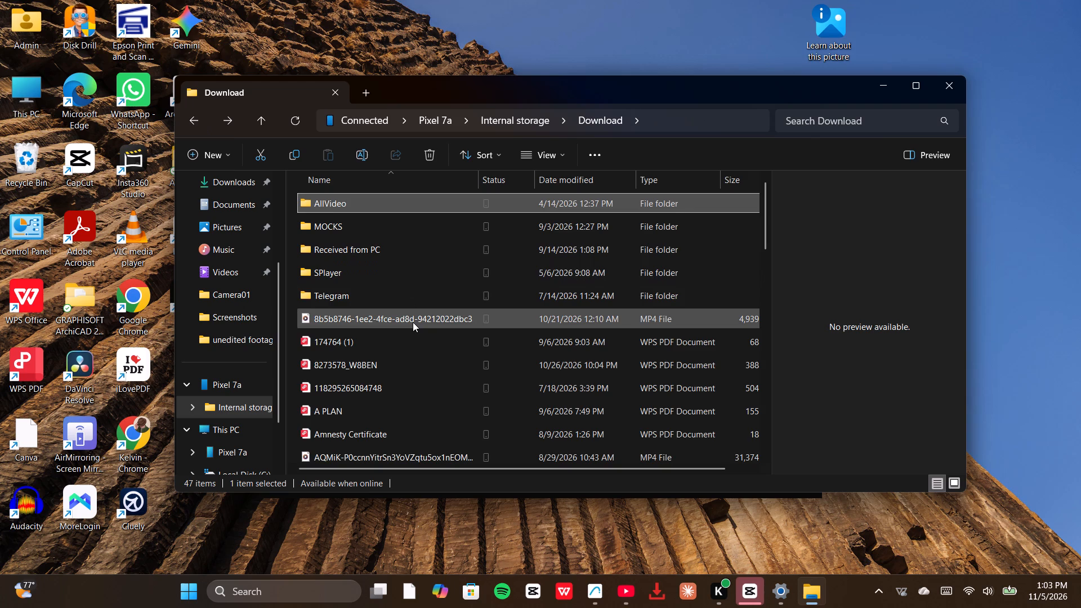
Preview the 8b5b8746-1ee2-4fce-ad8d-94212022dbc3 MP4 from the phone's Download folder, and close the player.
scroll(411, 335, "down", 1)
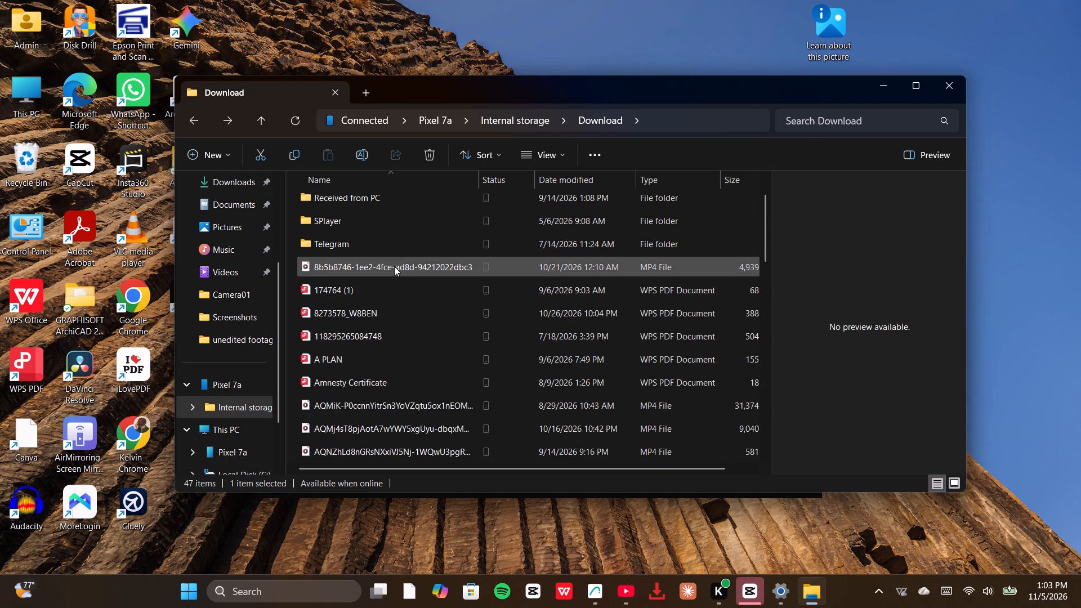
double_click(394, 266)
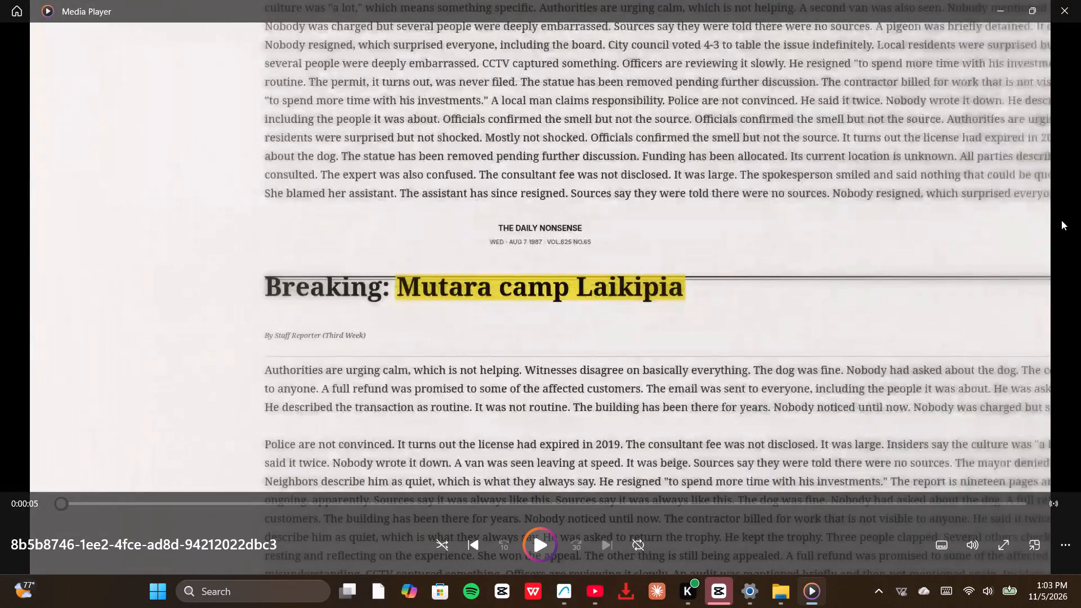
left_click(1065, 10)
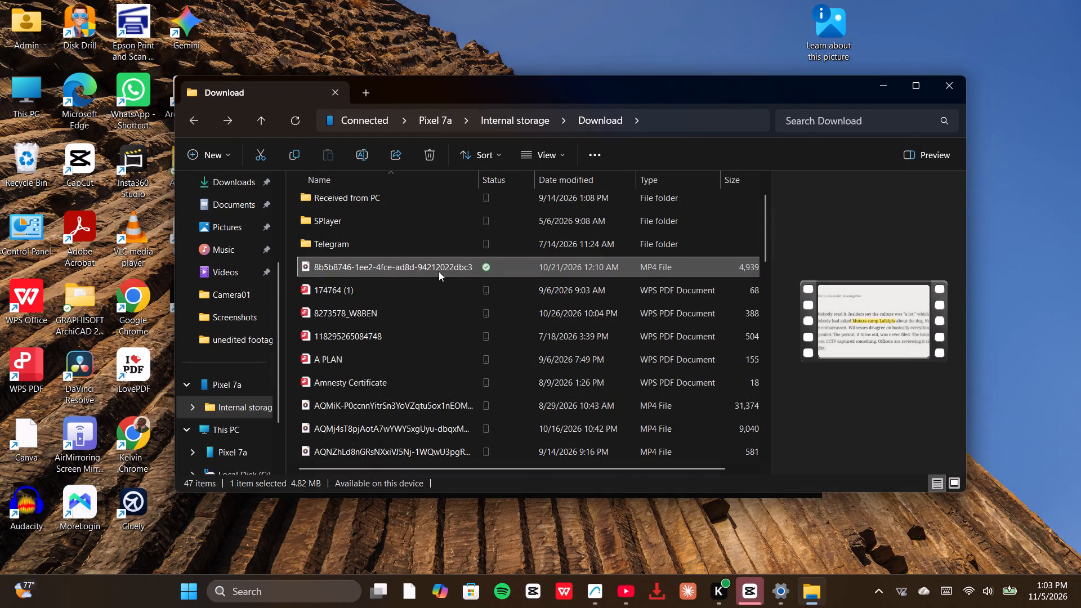
Bring the 8b5b8746 Mutara camp Laikipia headline video into the CapCut timeline as an overlay clip at 00:00:34:08.
left_click_drag(443, 266, 394, 375)
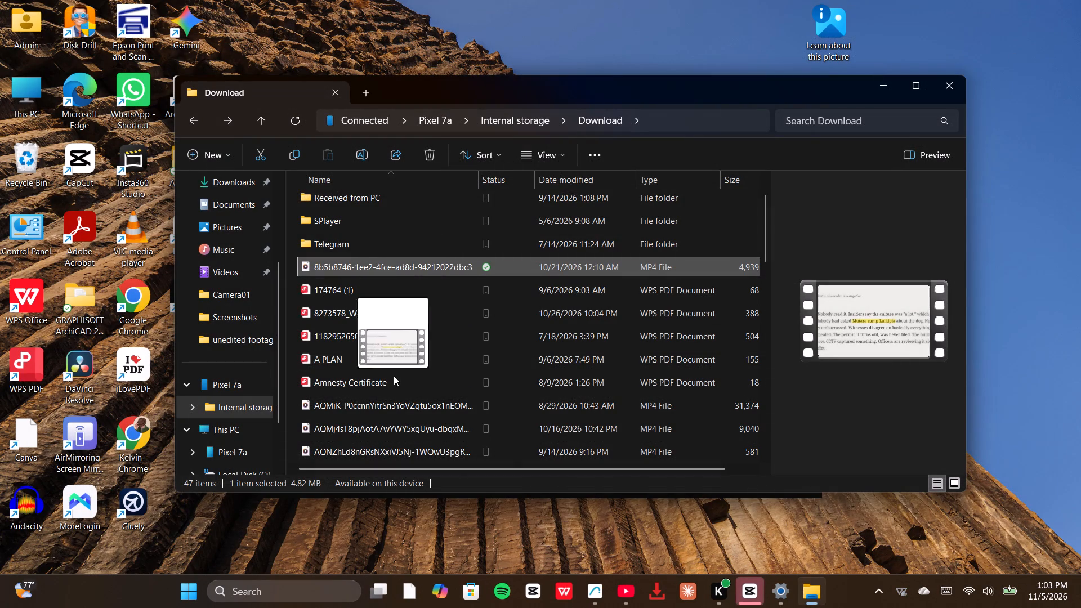
left_click_drag(394, 375, 427, 285)
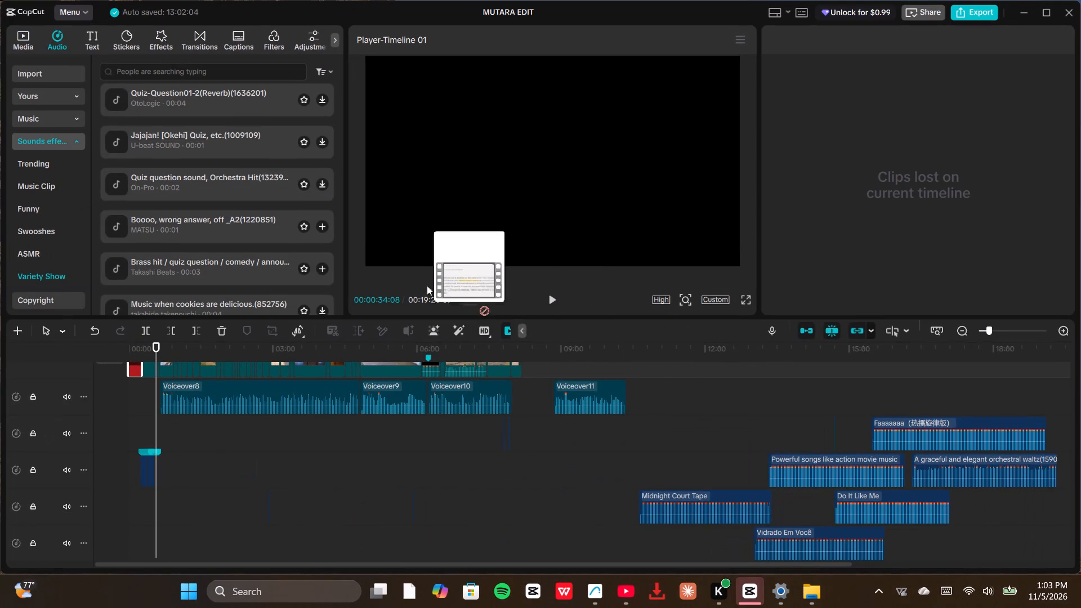
left_click_drag(427, 285, 191, 533)
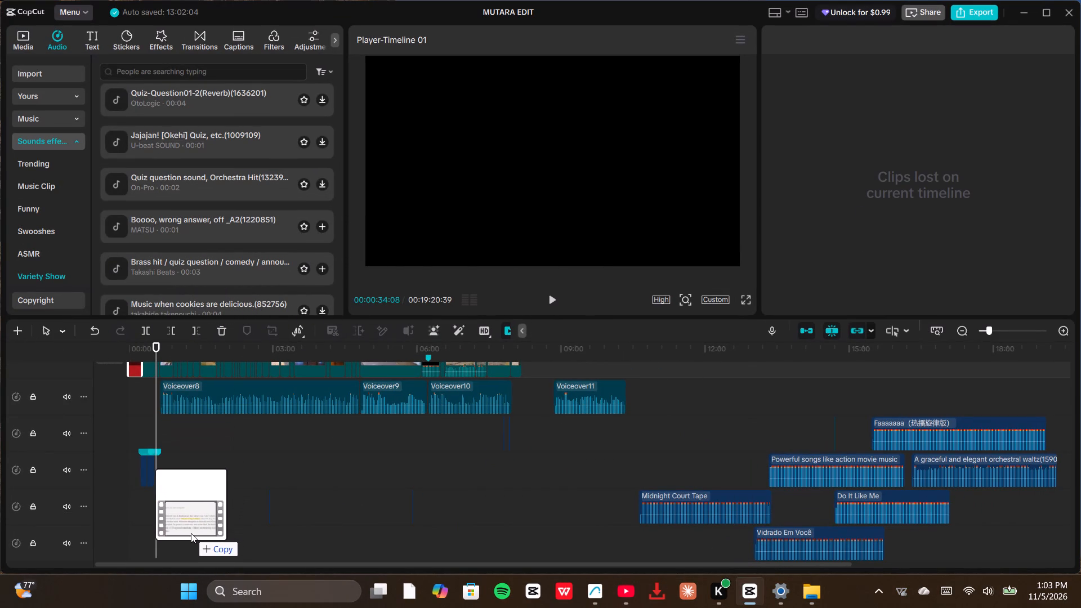
left_click_drag(191, 533, 190, 541)
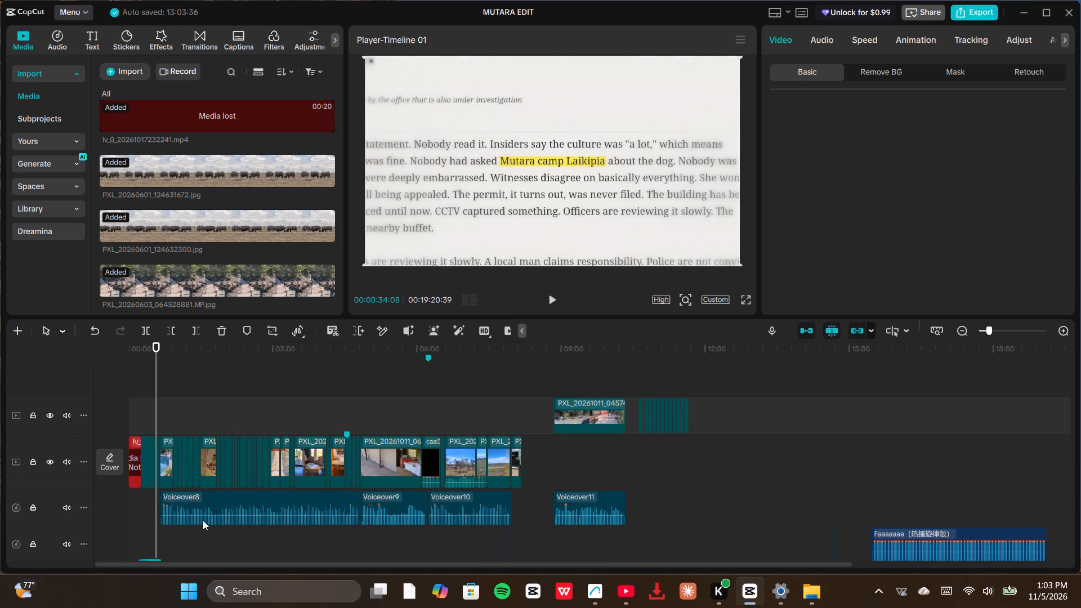
Examine the beat markers on the Take Me To The Moon audio near the start of the timeline against the footage.
scroll(240, 539, "down", 3)
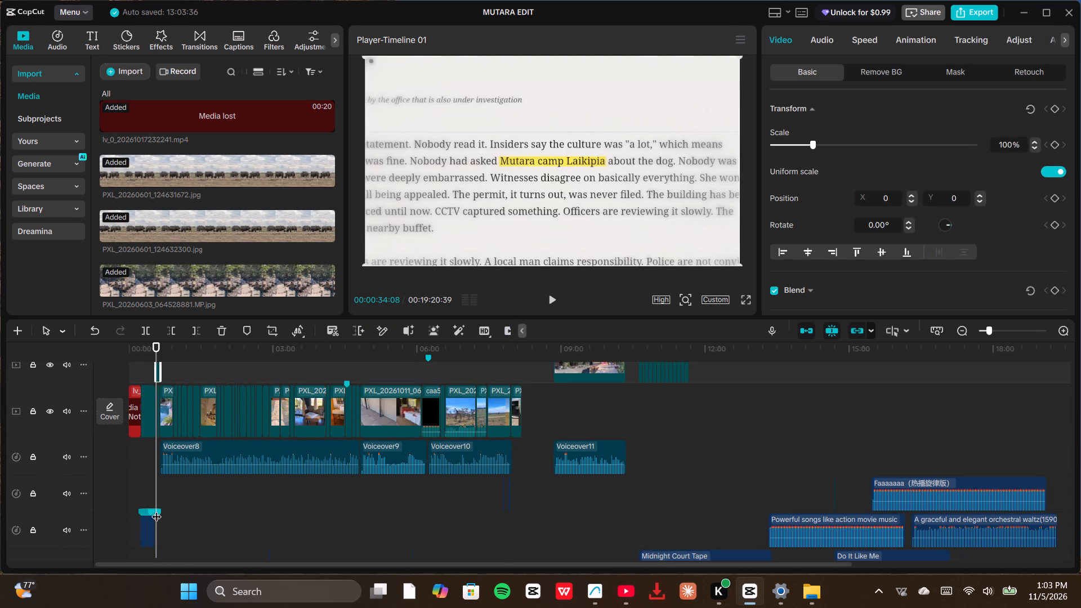
scroll(158, 504, "up", 3)
scroll(158, 504, "down", 3)
scroll(153, 507, "up", 9, "ctrl")
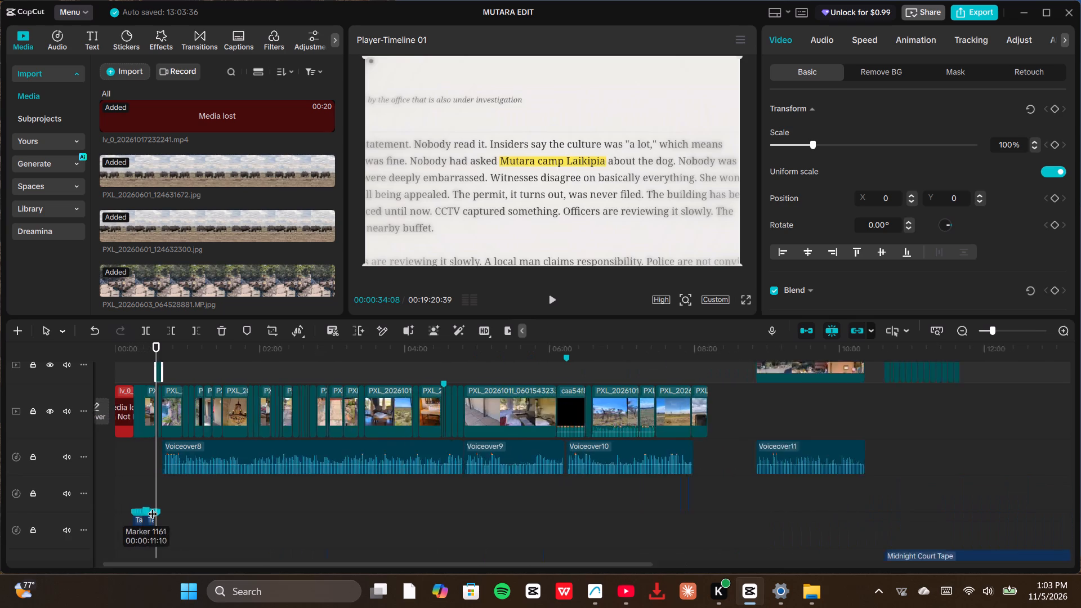
scroll(153, 507, "up", 2, "ctrl")
left_click(140, 504)
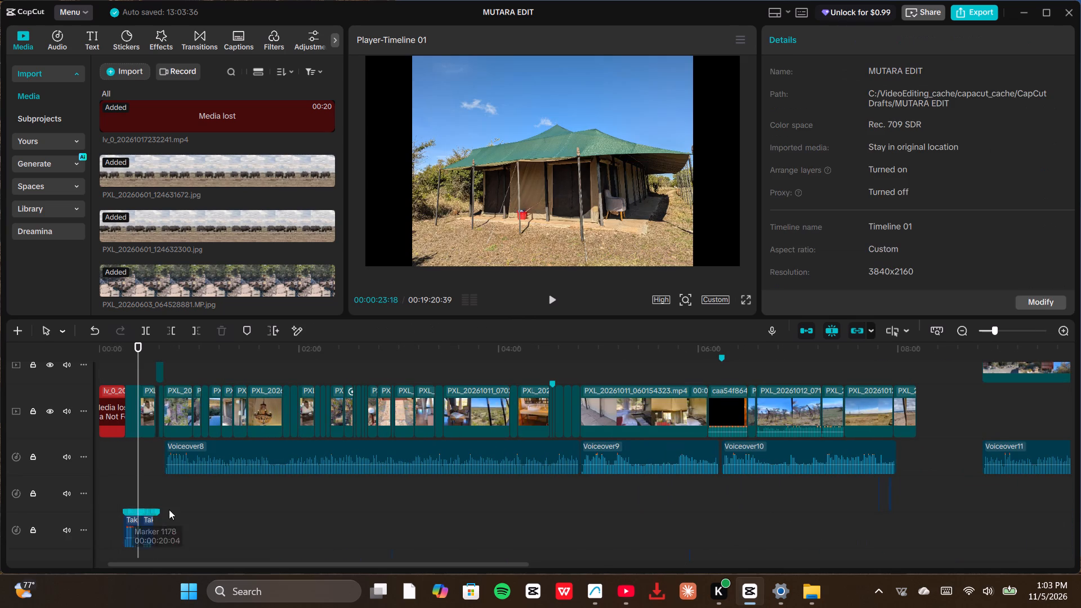
left_click(150, 513)
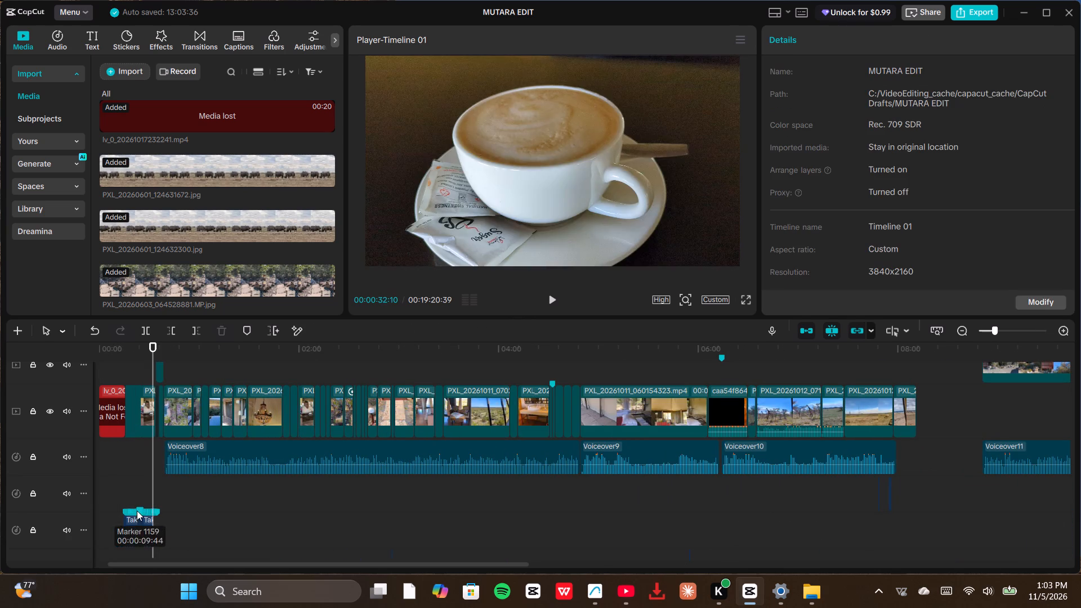
left_click(137, 511)
left_click(157, 508)
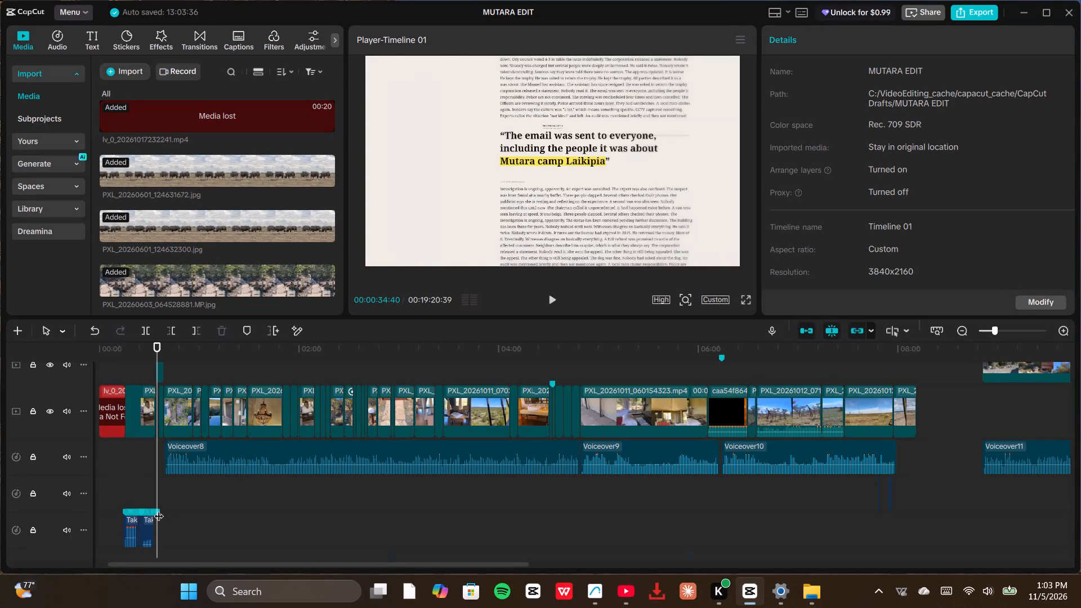
left_click(235, 493)
scroll(168, 501, "up", 1)
scroll(168, 502, "down", 2)
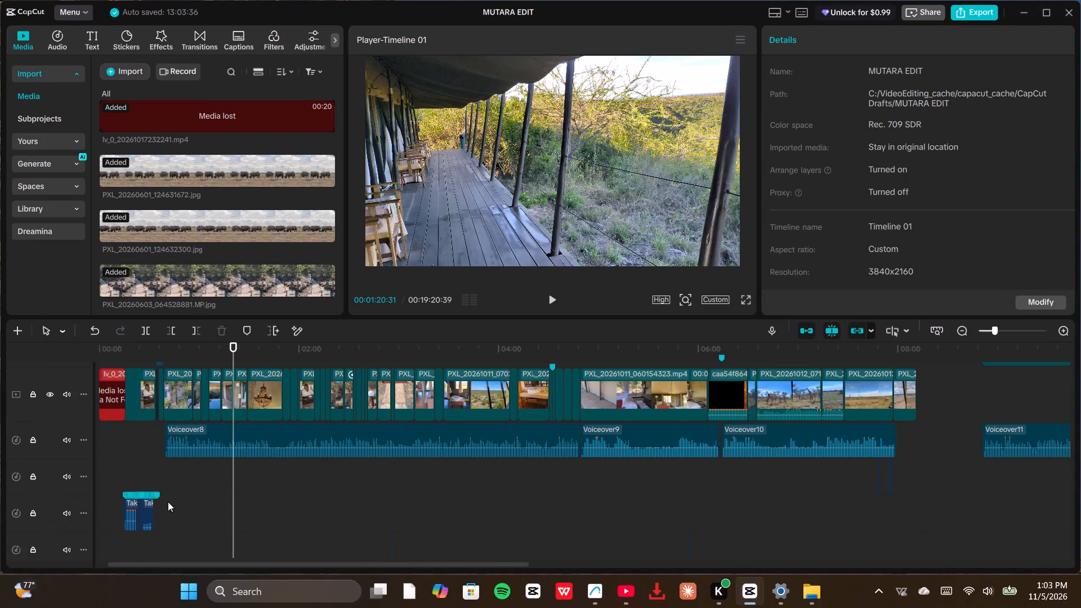
left_click(133, 495)
scroll(139, 493, "up", 4)
scroll(139, 493, "down", 1)
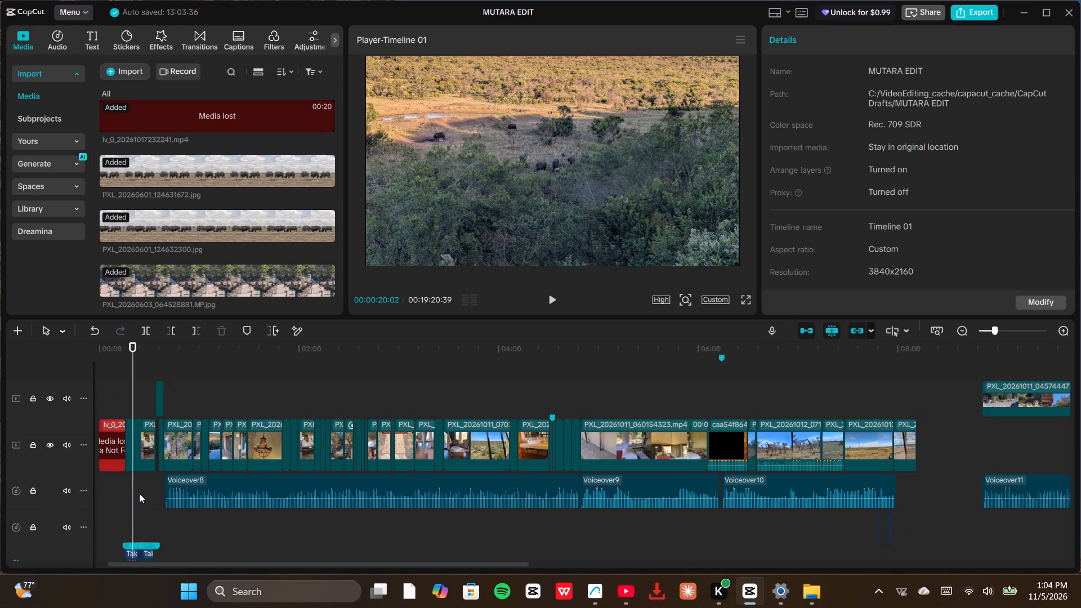
scroll(139, 493, "down", 4)
scroll(142, 494, "up", 13, "ctrl")
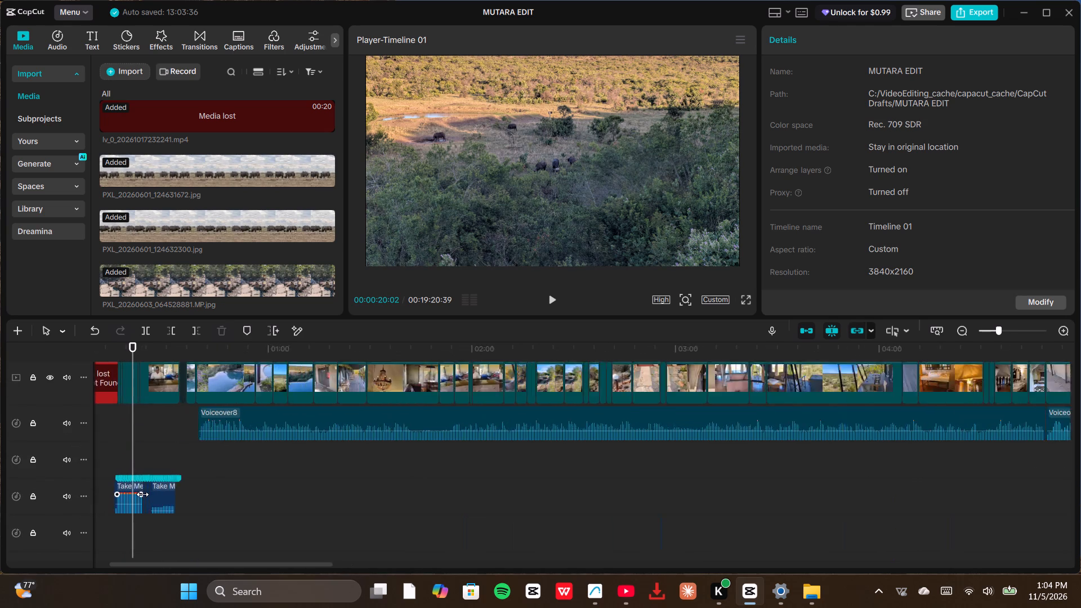
scroll(142, 494, "up", 17, "ctrl")
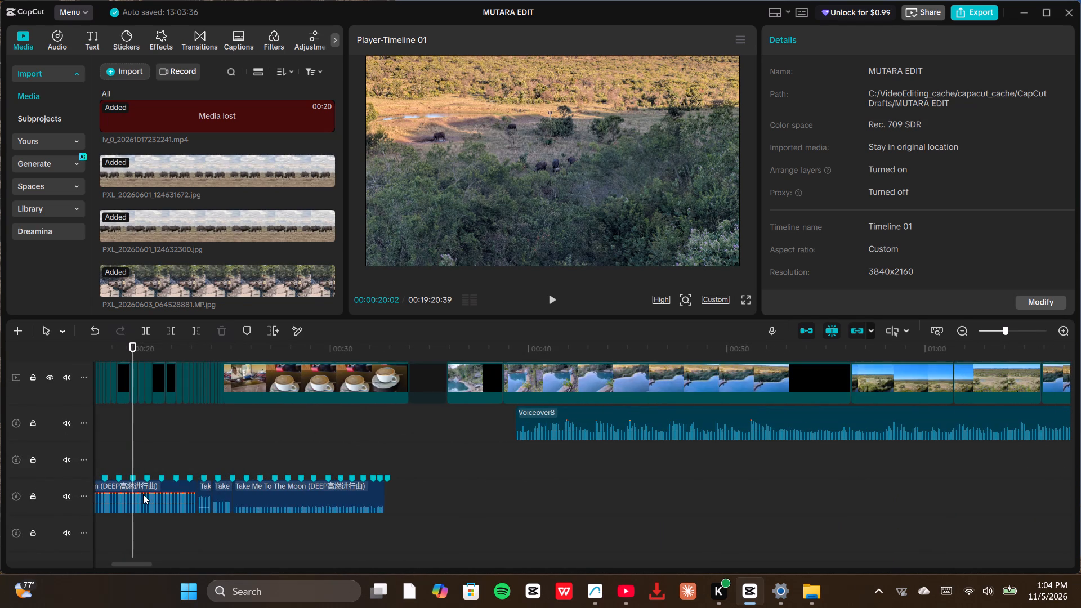
scroll(143, 494, "up", 5, "ctrl")
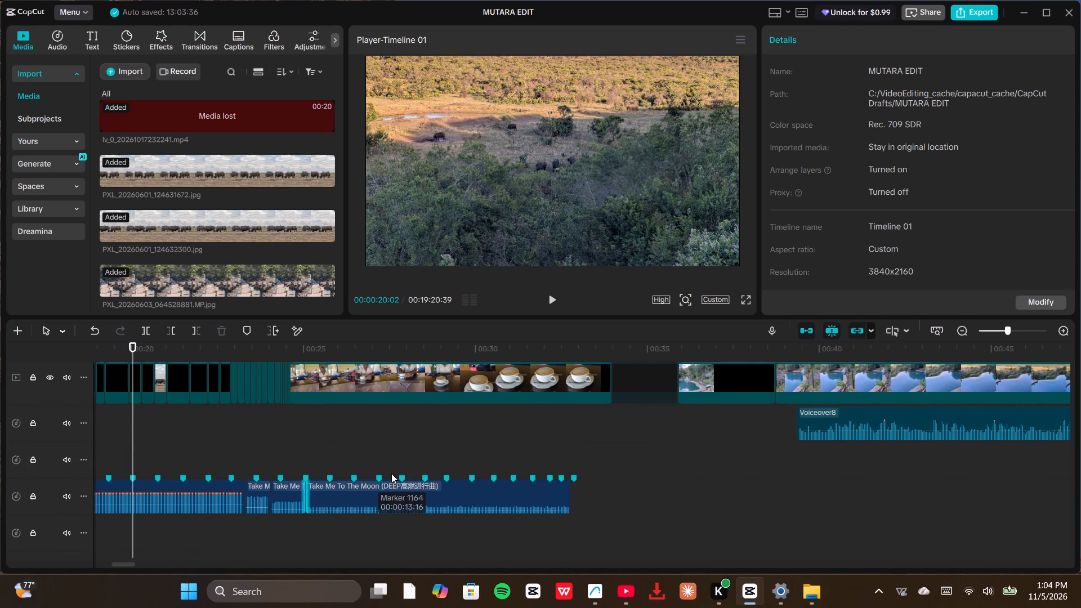
left_click(408, 476)
left_click(422, 475)
left_click(445, 477)
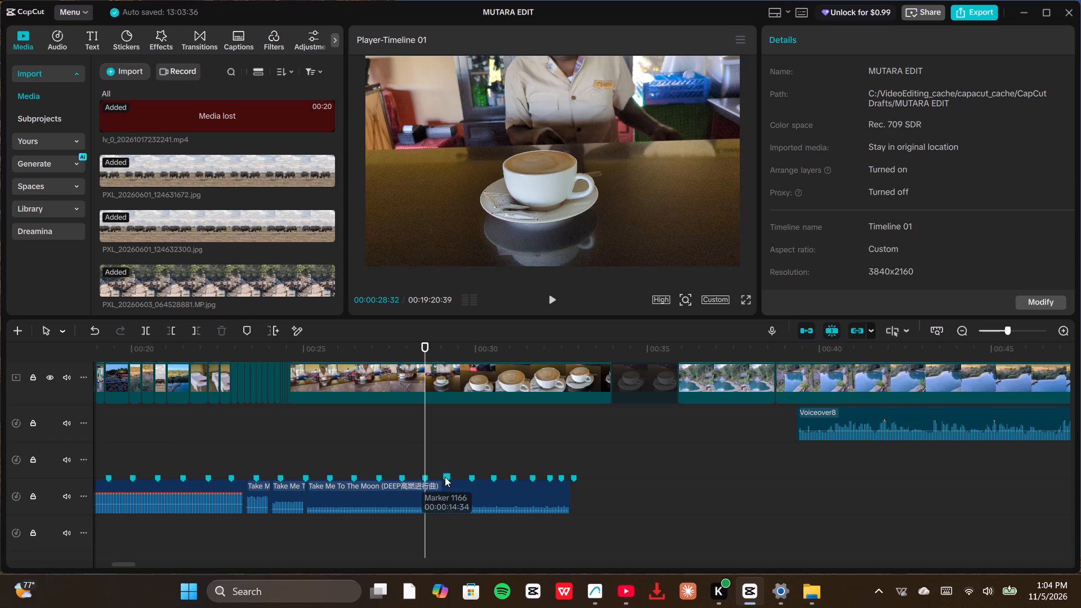
left_click(560, 480)
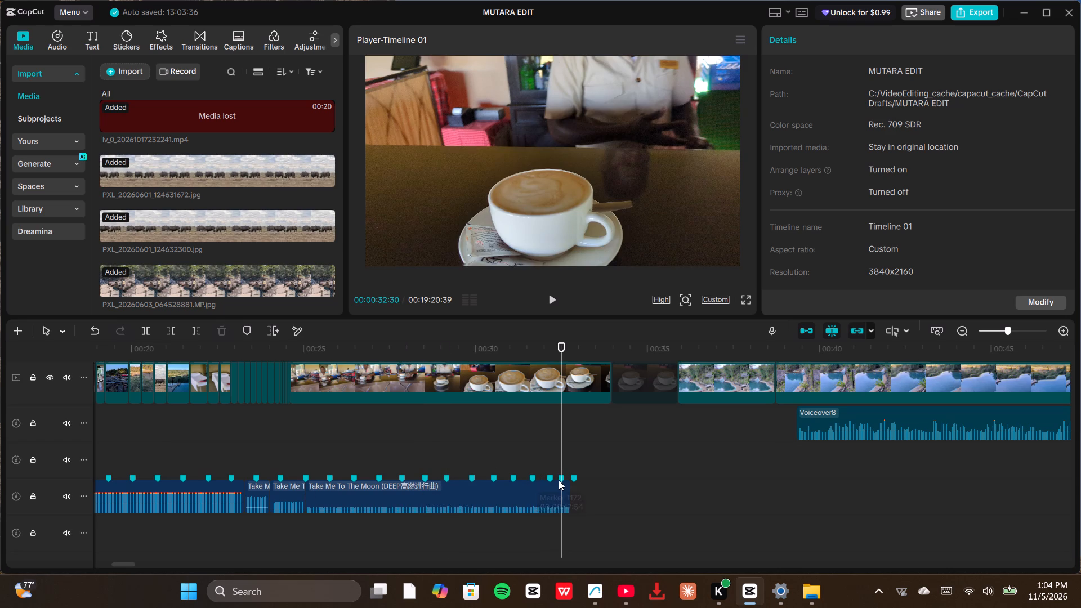
Inspect the volume settings of the individual Take Me To The Moon audio segments and their position on the timeline.
left_click(542, 494)
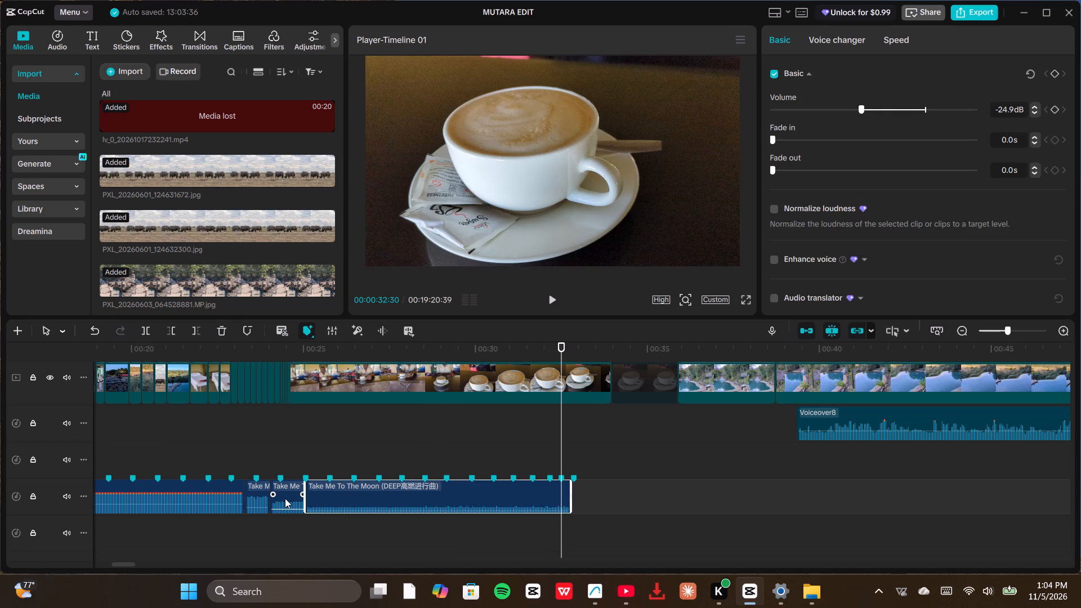
left_click(285, 498)
left_click(259, 498)
left_click(210, 498)
scroll(210, 498, "down", 2)
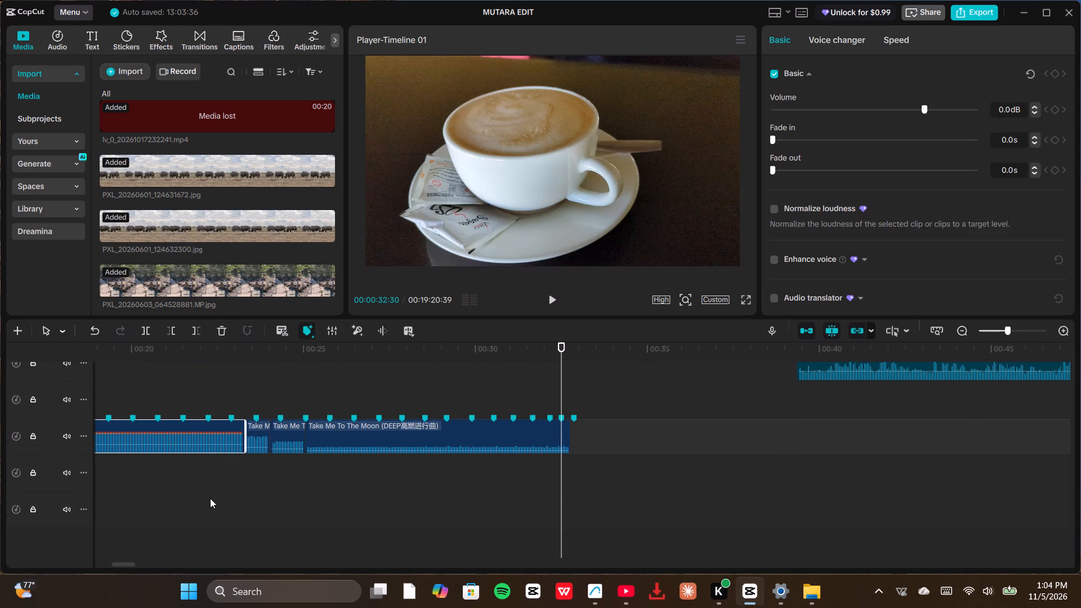
scroll(210, 498, "down", 3)
scroll(260, 455, "up", 10, "ctrl")
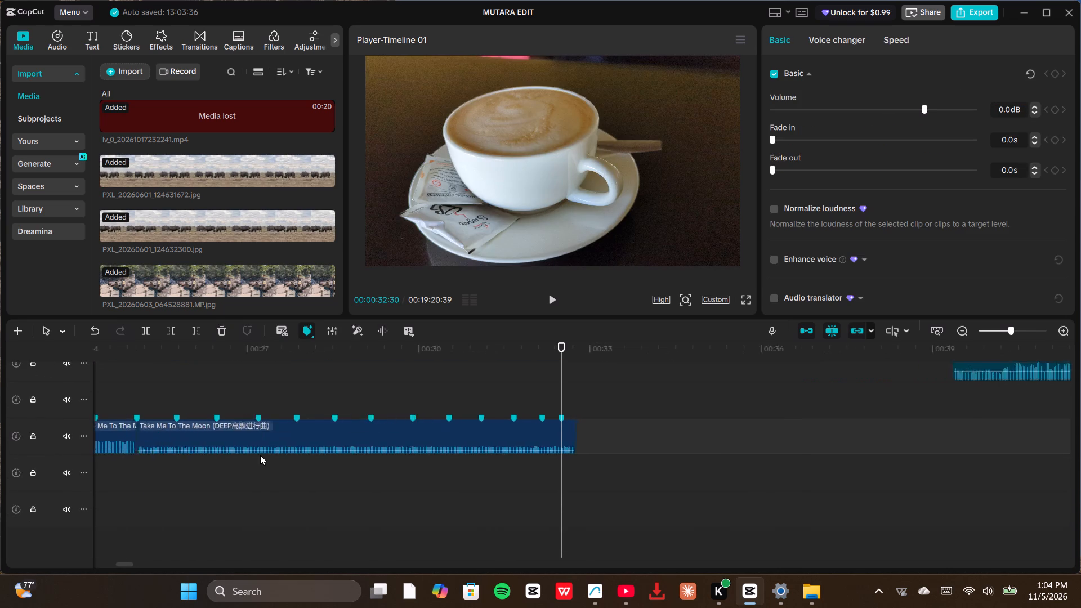
scroll(260, 455, "up", 1, "ctrl")
scroll(260, 455, "down", 20, "ctrl")
scroll(260, 455, "down", 3, "ctrl")
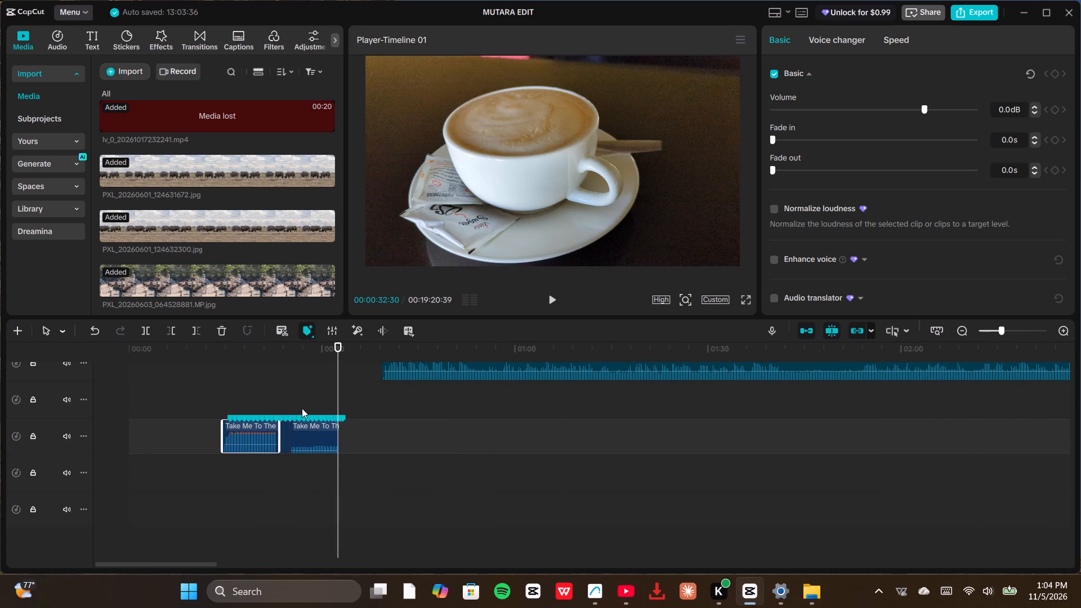
Undo the placement of the Mutara camp Laikipia headline overlay clip at 00:00:34:08.
key("ctrl+z")
key("ctrl+z")
Bring the 8b5b8746 headline video from the phone's Download folder into the CapCut timeline as an overlay at 00:00:24:02.
left_click(286, 378)
scroll(294, 414, "down", 4)
scroll(315, 488, "down", 7)
scroll(324, 503, "up", 5)
scroll(324, 503, "down", 10)
scroll(452, 529, "up", 6)
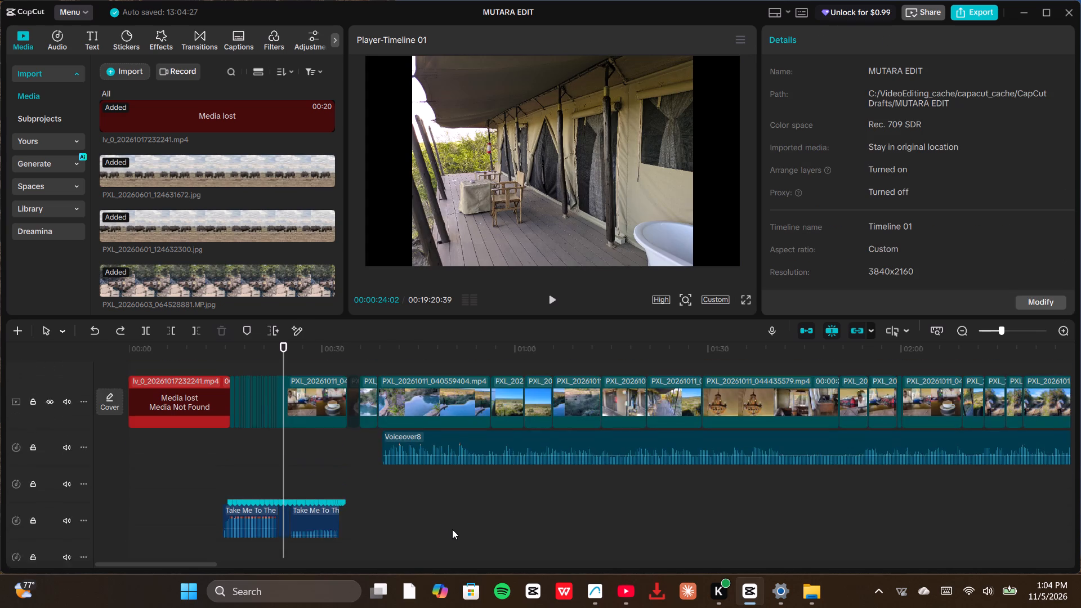
scroll(452, 529, "down", 3)
scroll(454, 527, "up", 6, "ctrl")
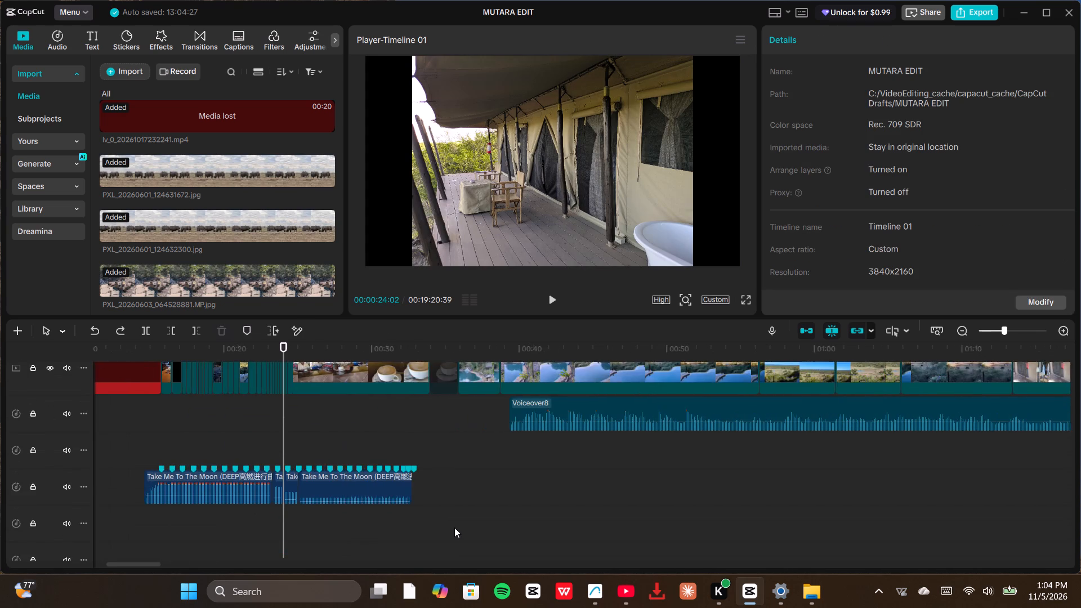
scroll(453, 531, "down", 20, "ctrl")
scroll(453, 531, "down", 10, "ctrl")
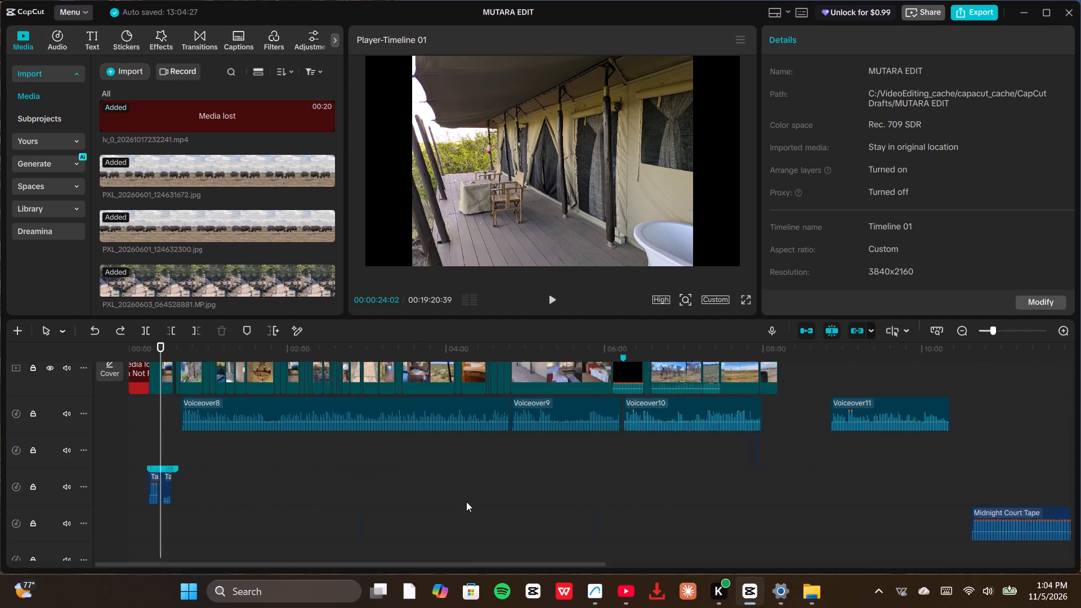
scroll(466, 502, "down", 9, "ctrl")
scroll(466, 502, "up", 3)
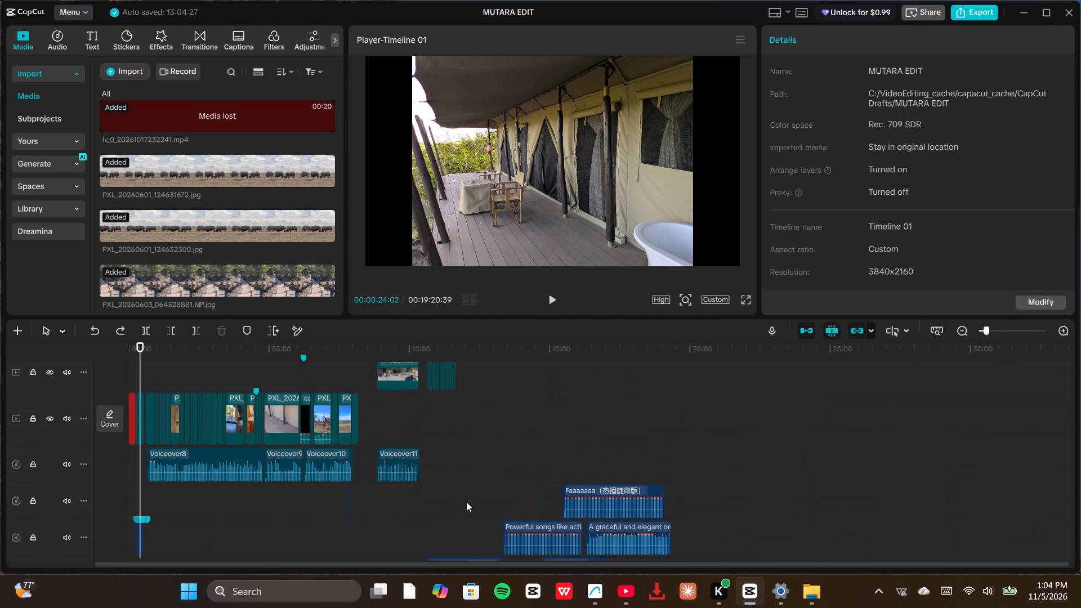
scroll(466, 502, "down", 11)
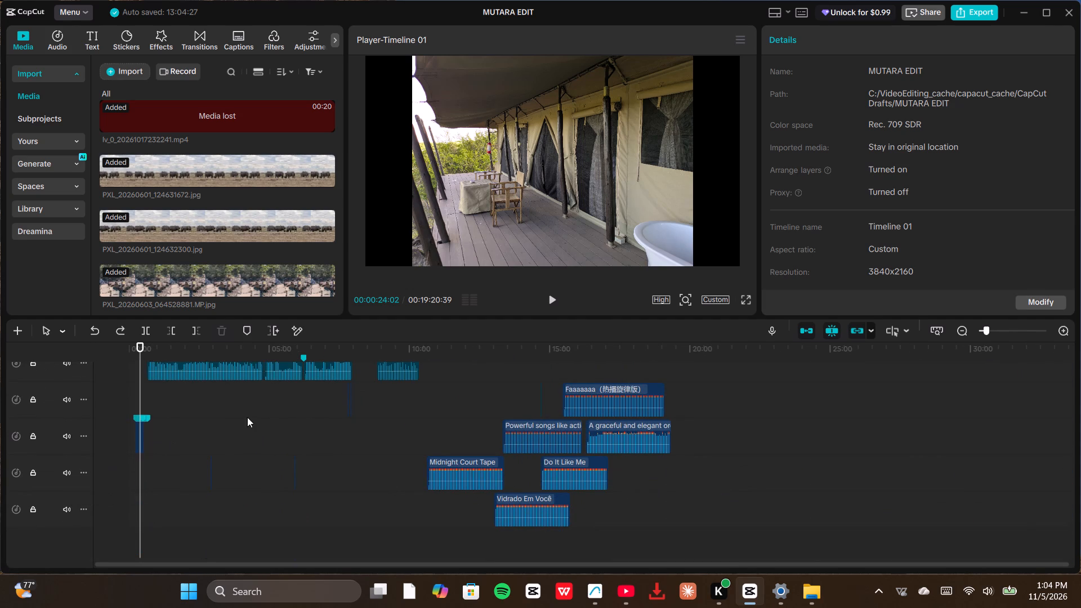
left_click(813, 595)
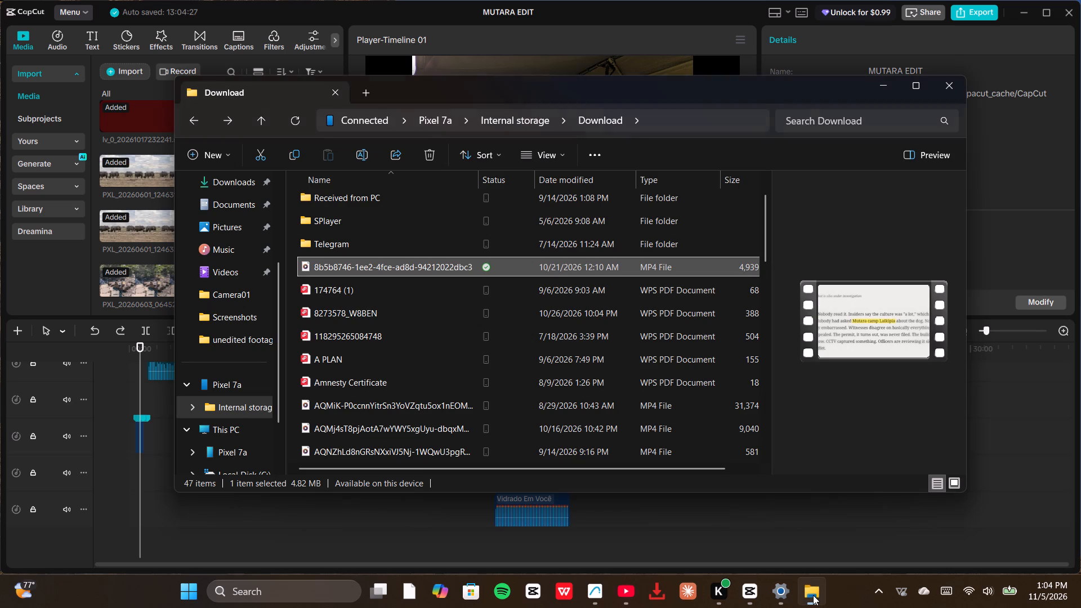
left_click_drag(364, 265, 707, 446)
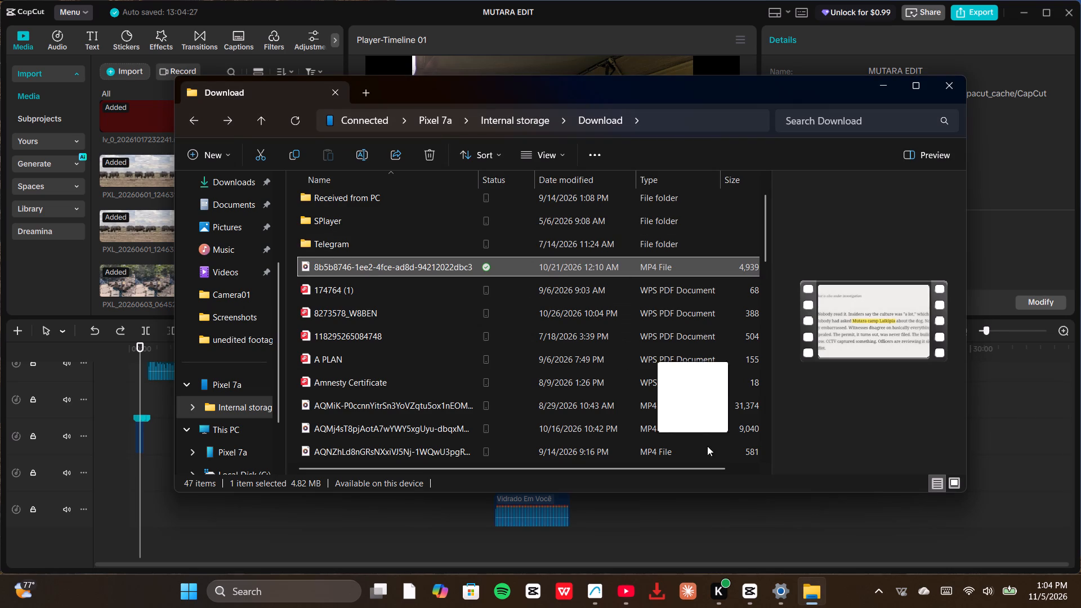
left_click_drag(707, 446, 749, 597)
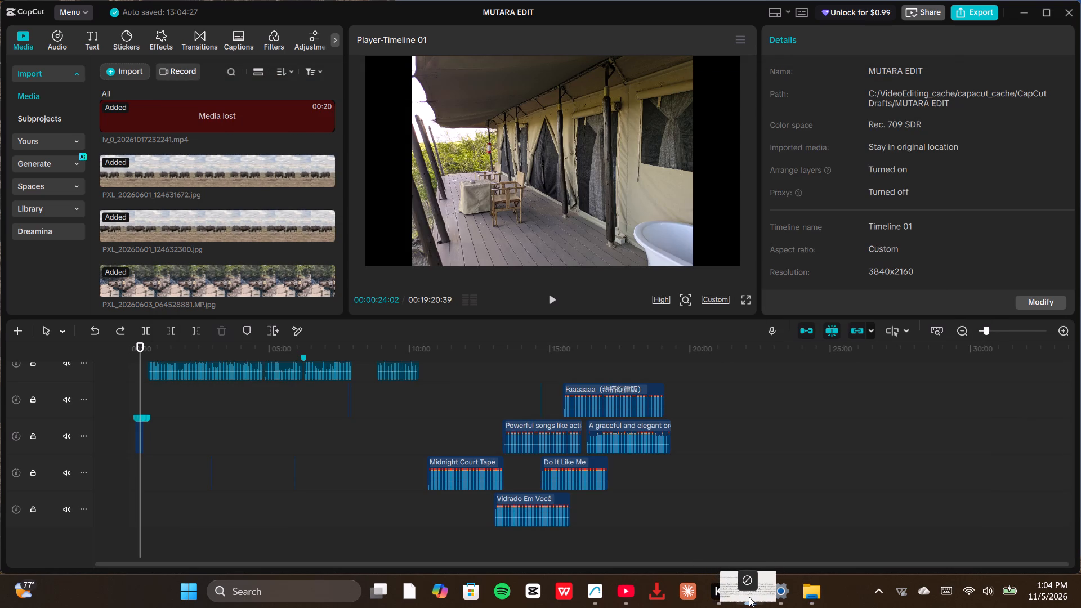
left_click_drag(749, 597, 729, 446)
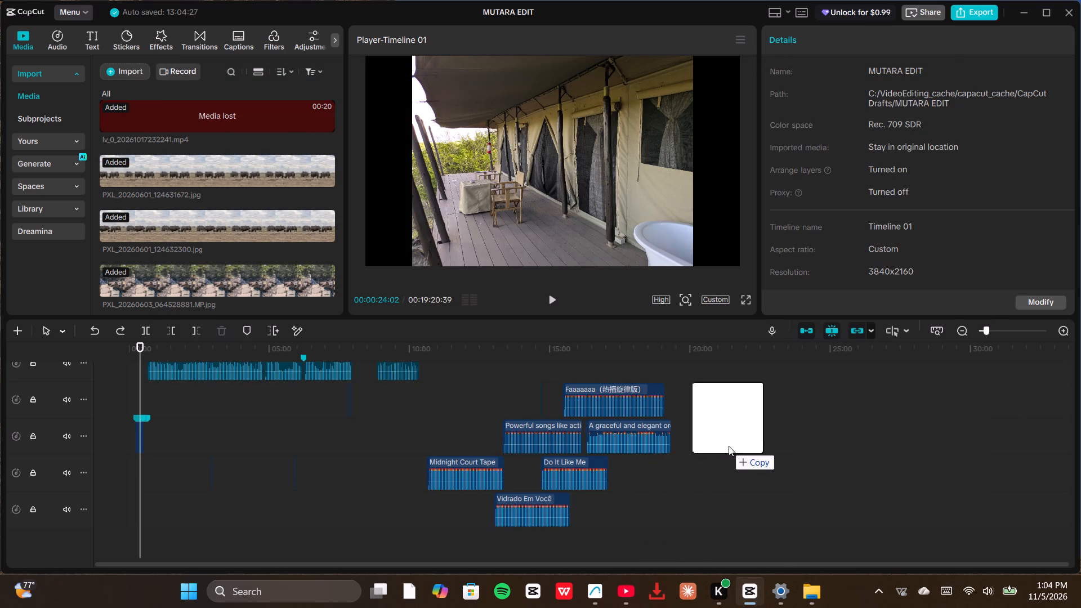
left_click_drag(729, 446, 663, 552)
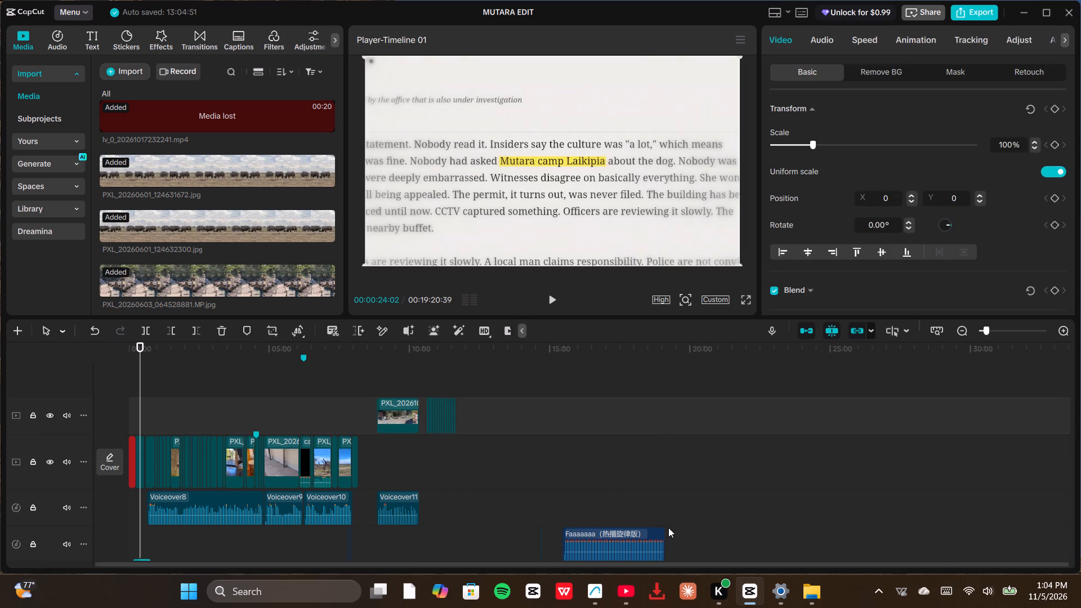
Play the timeline from 00:00:24:02 to preview the newly placed headline clip over the coffee footage.
key("space")
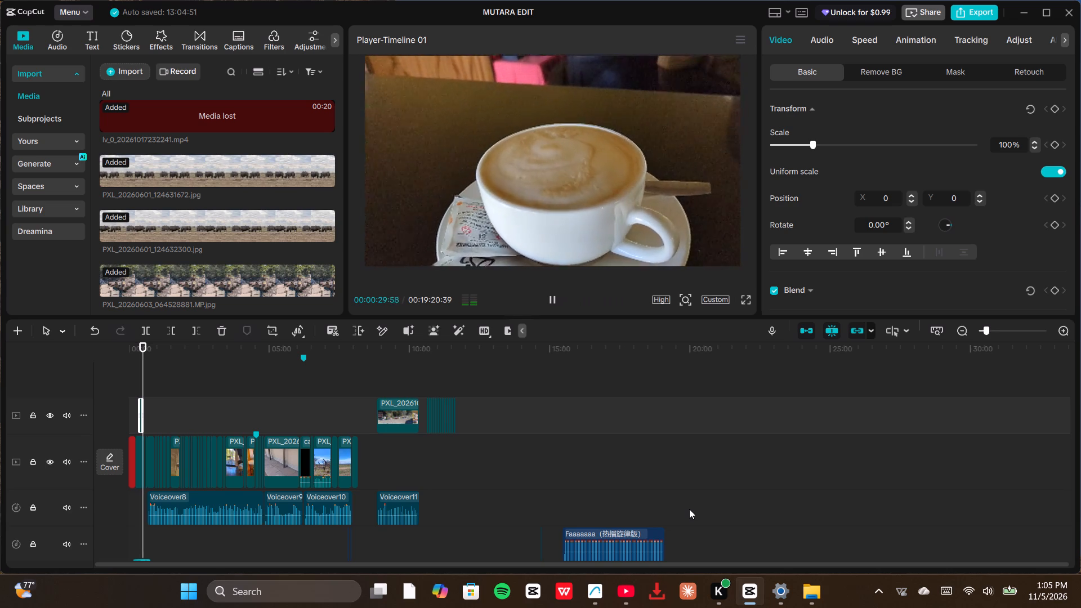
key("space")
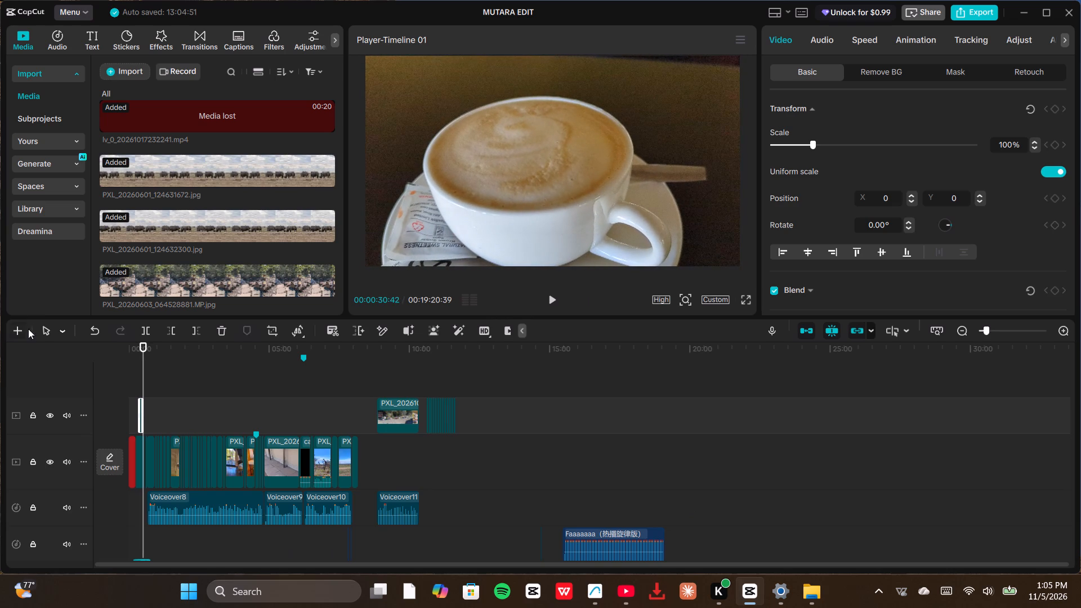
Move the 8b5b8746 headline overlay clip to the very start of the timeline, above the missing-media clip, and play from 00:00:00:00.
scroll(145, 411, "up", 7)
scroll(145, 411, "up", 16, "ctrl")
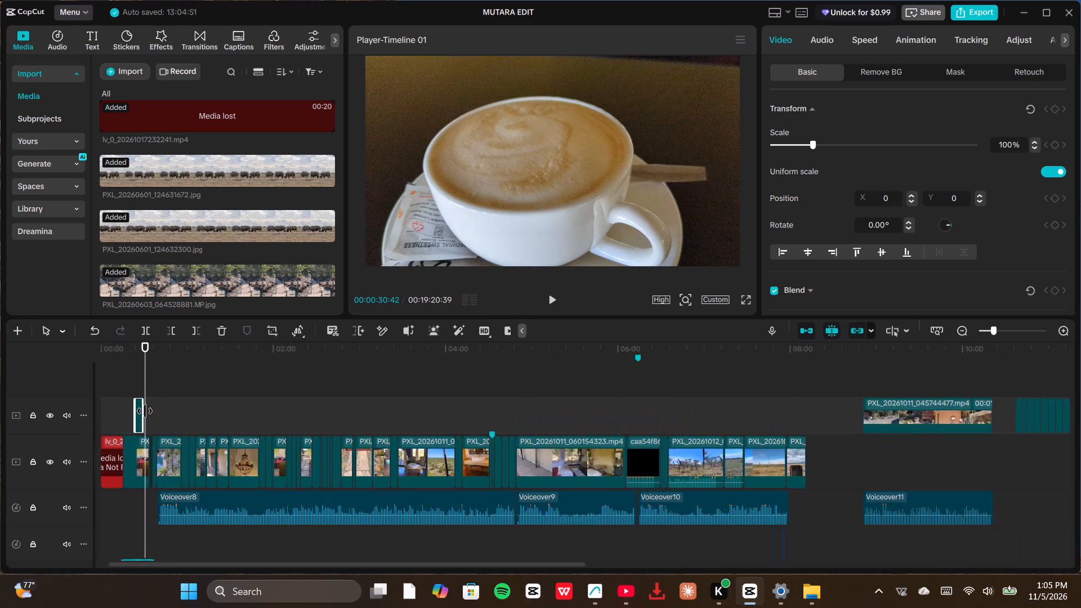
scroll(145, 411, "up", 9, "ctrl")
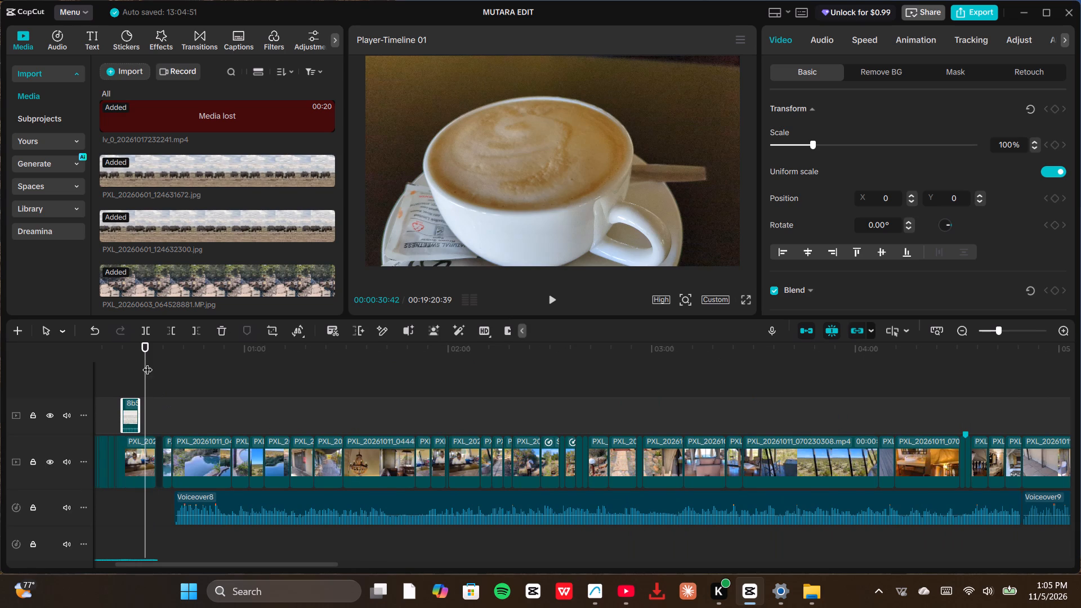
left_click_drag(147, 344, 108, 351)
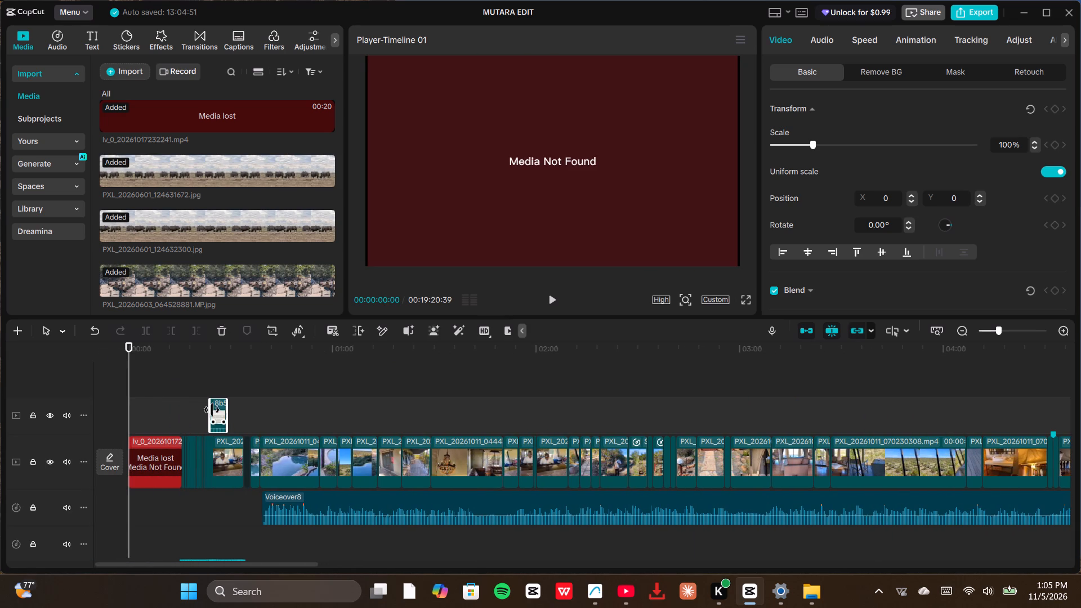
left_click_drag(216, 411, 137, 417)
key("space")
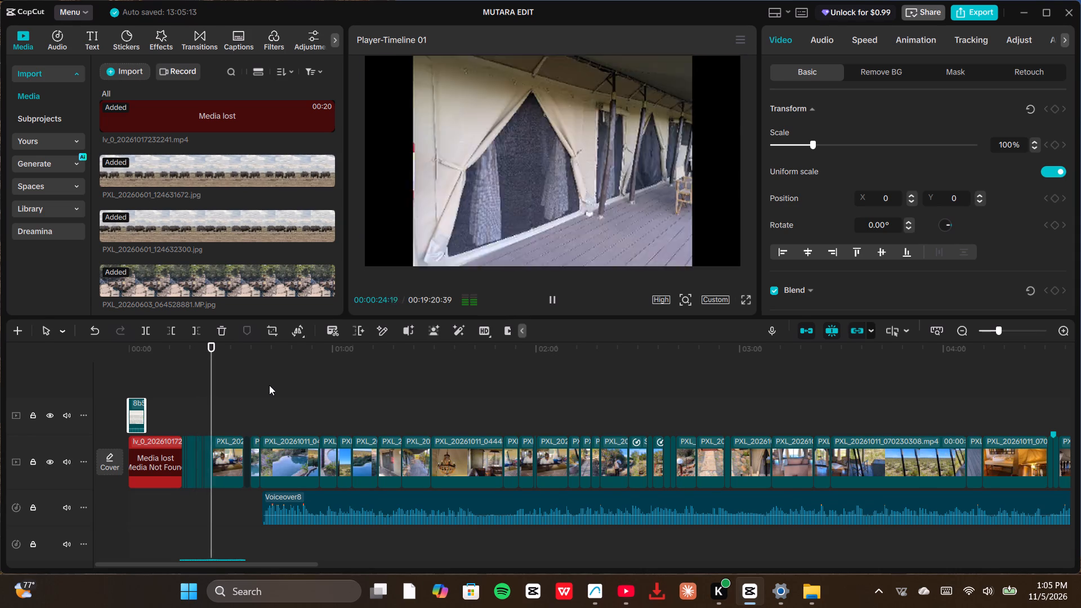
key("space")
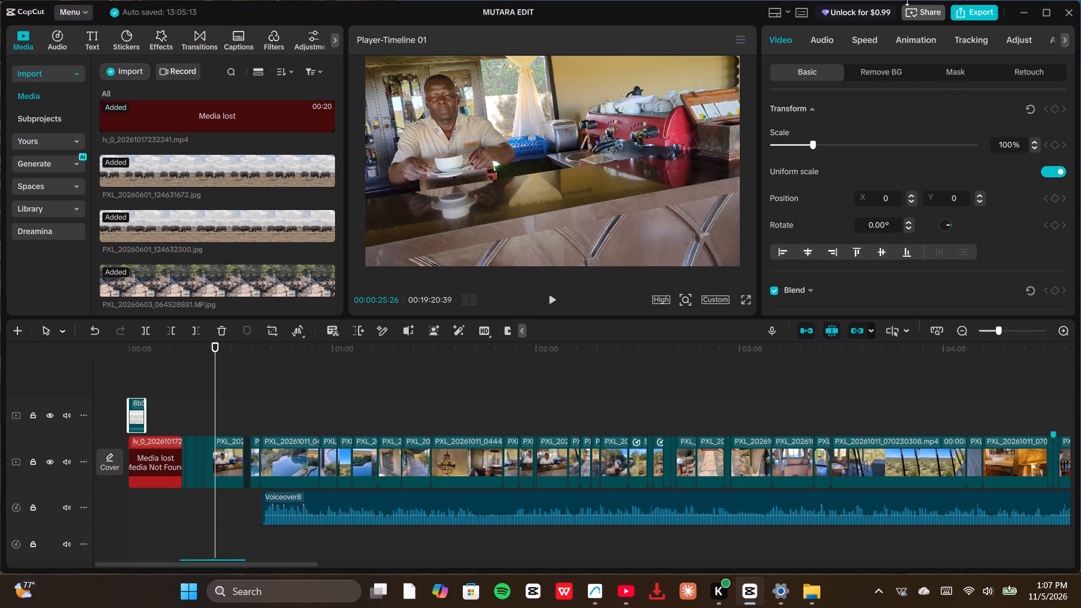
Save the project.
key("ctrl+s")
Move the headline overlay to about 00:00:10, ending where the first Take Me To The Moon segment begins, and play from 00:00:06:31.
scroll(423, 383, "down", 1)
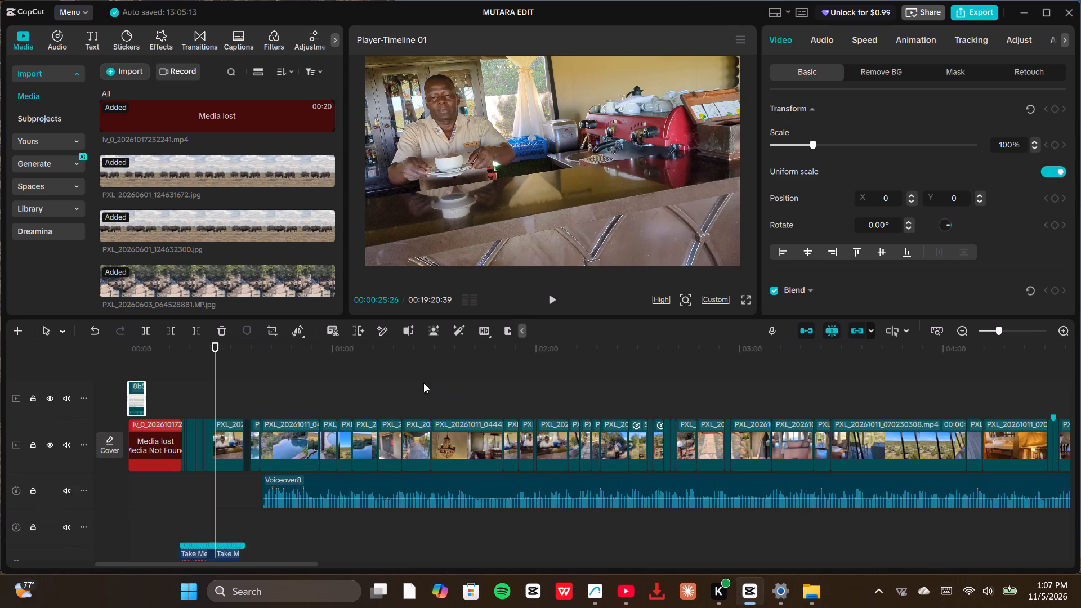
scroll(410, 382, "down", 3)
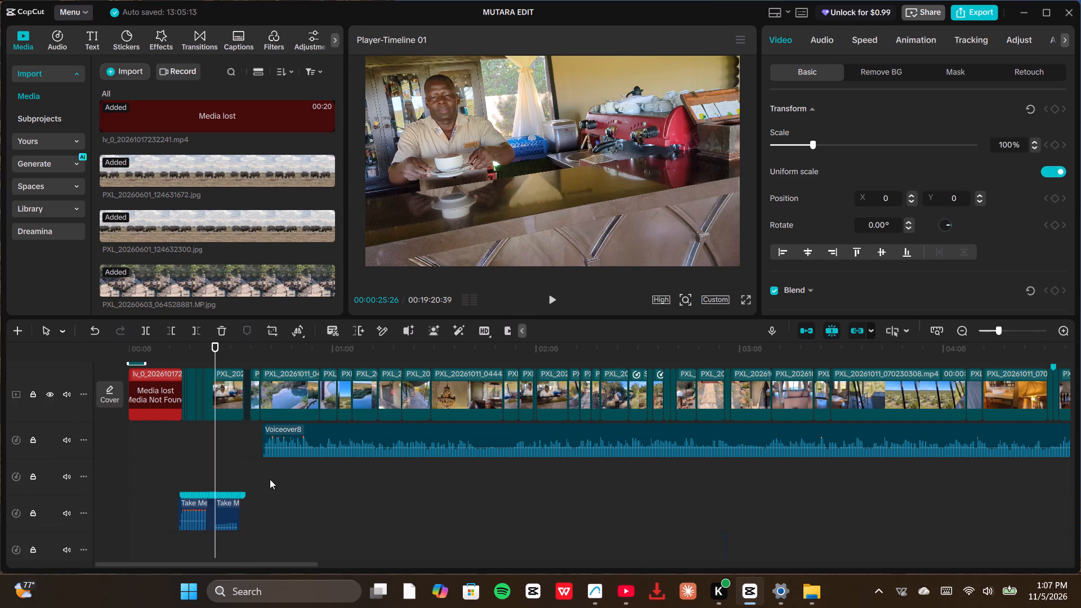
scroll(270, 479, "up", 2)
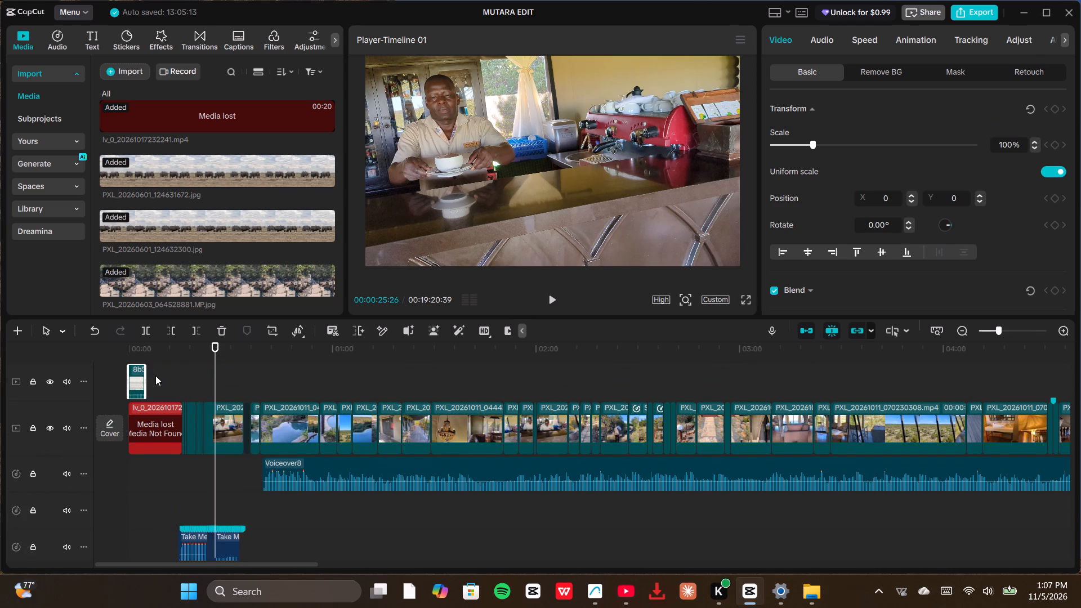
left_click_drag(141, 379, 170, 380)
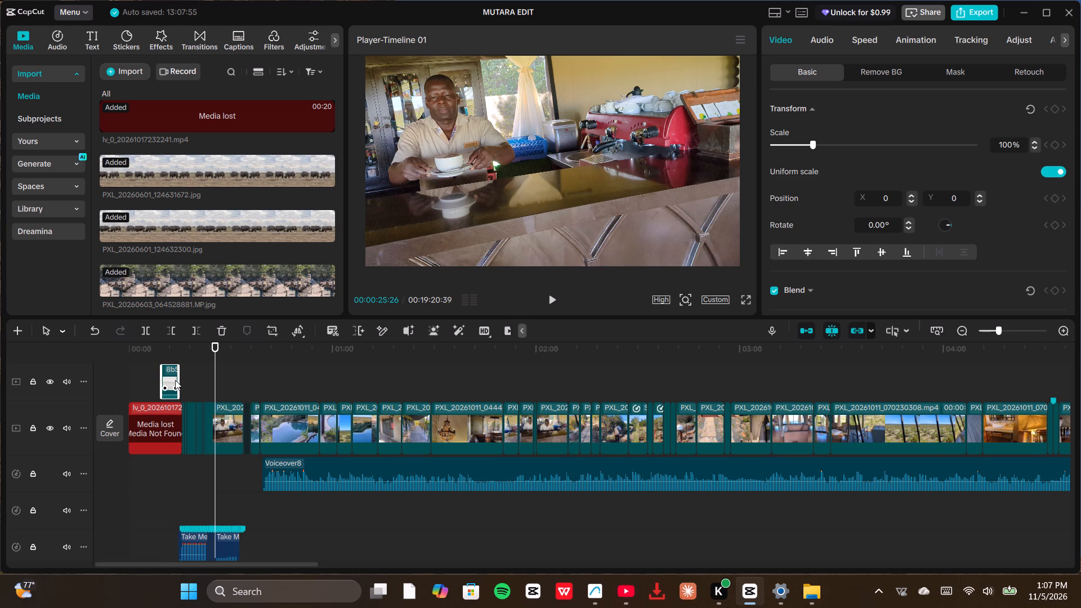
left_click_drag(175, 380, 191, 385)
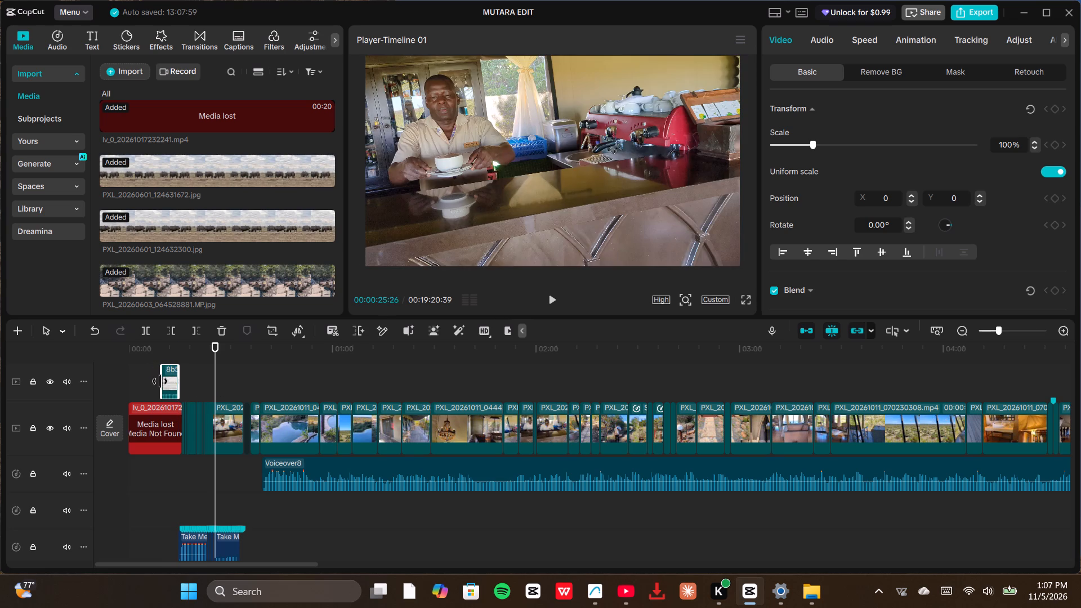
left_click(169, 384)
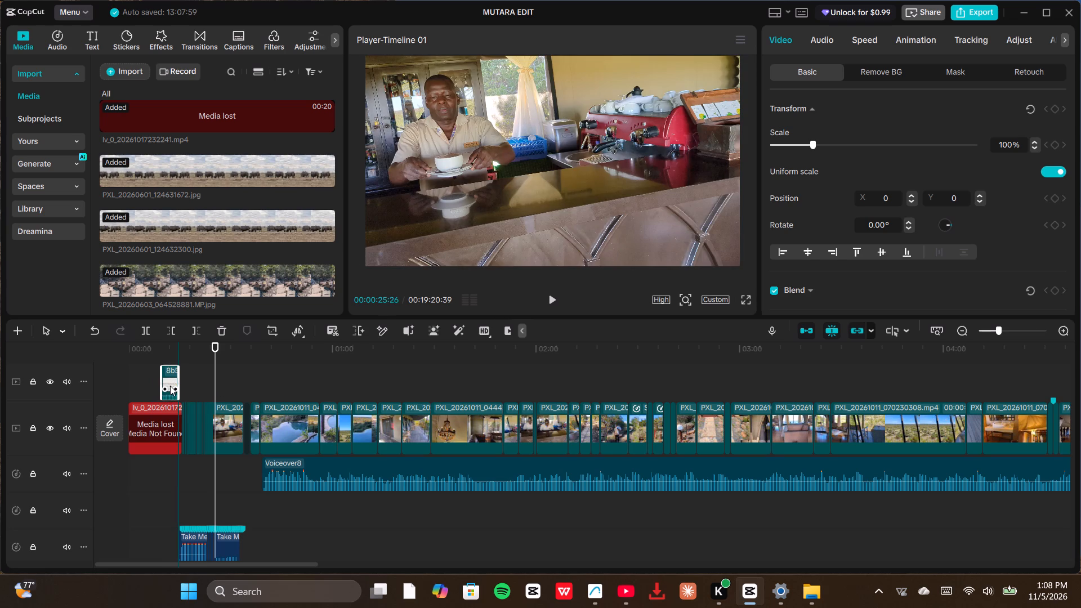
left_click(151, 387)
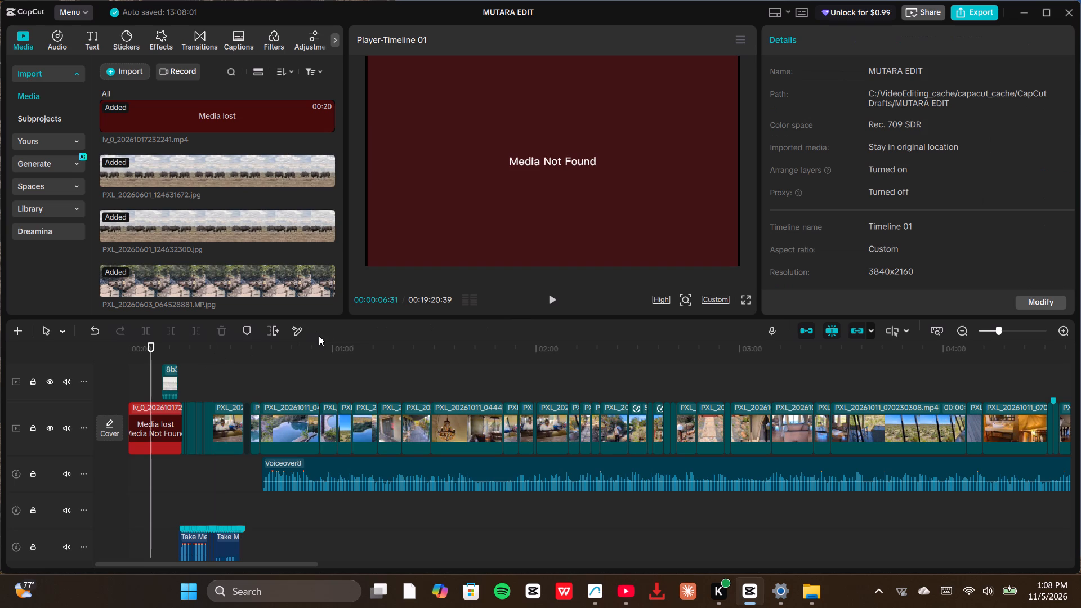
left_click(550, 297)
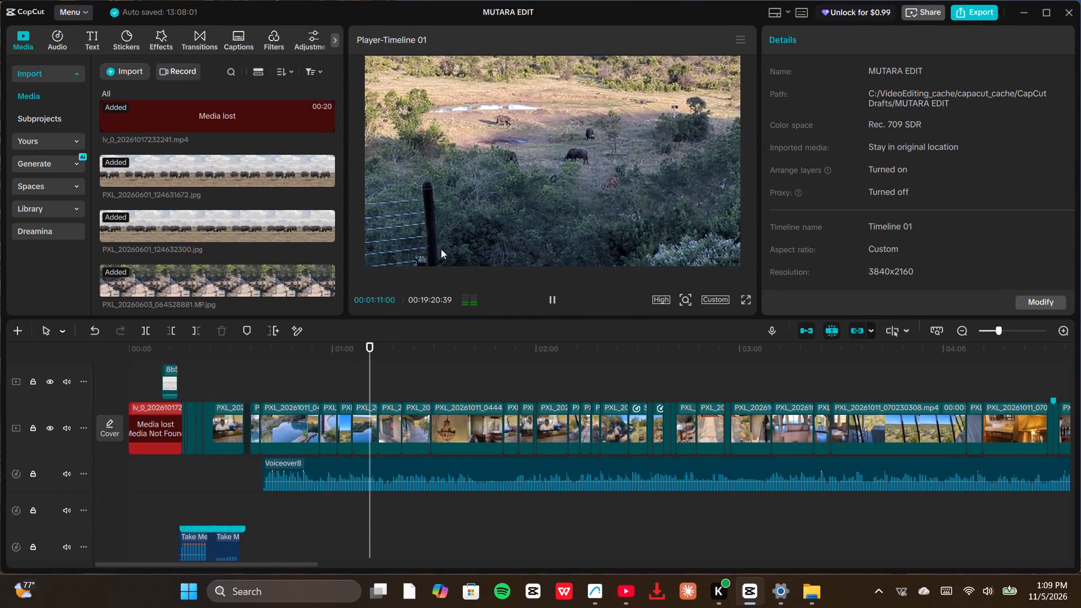
Browse the sound effect categories and audition Cartoon effects, including BoingWoodTwang CRT016301 and Anime_Motion01-2(Slow).
left_click(62, 42)
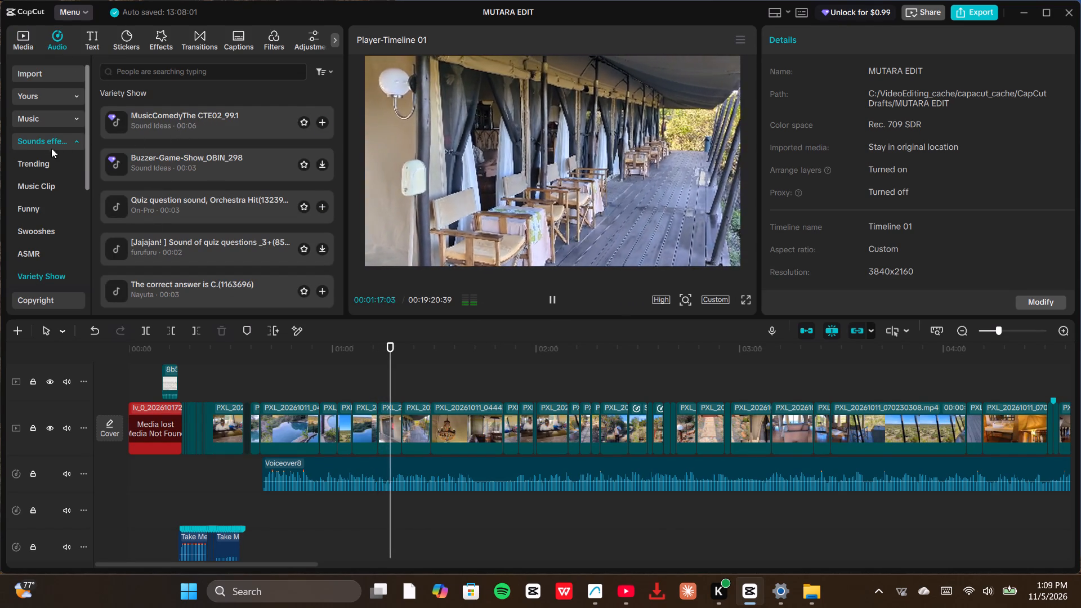
scroll(44, 194, "down", 8)
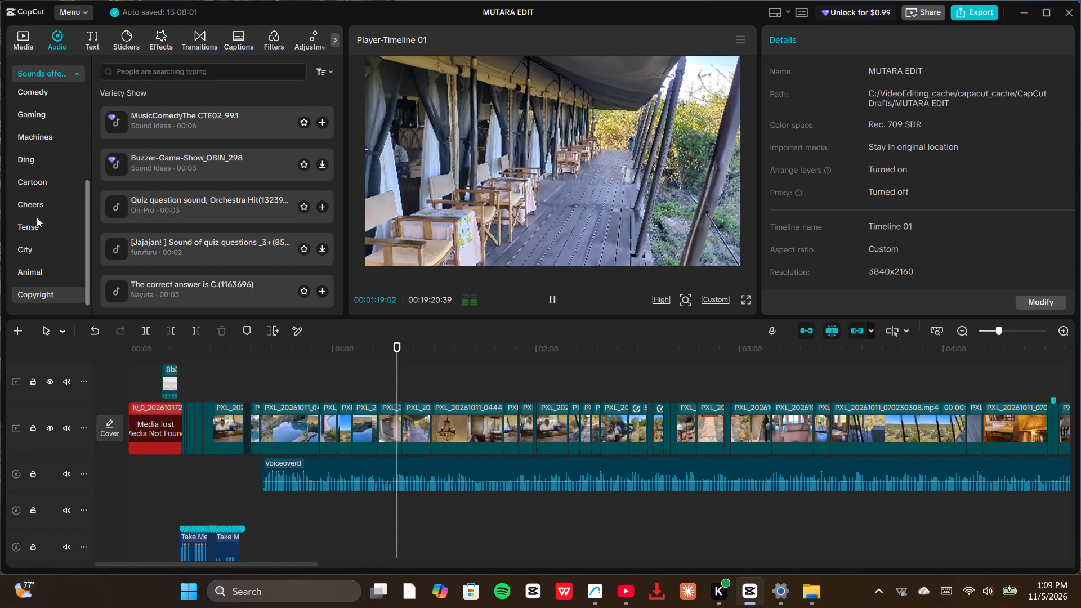
scroll(39, 110, "up", 2)
scroll(33, 130, "down", 1)
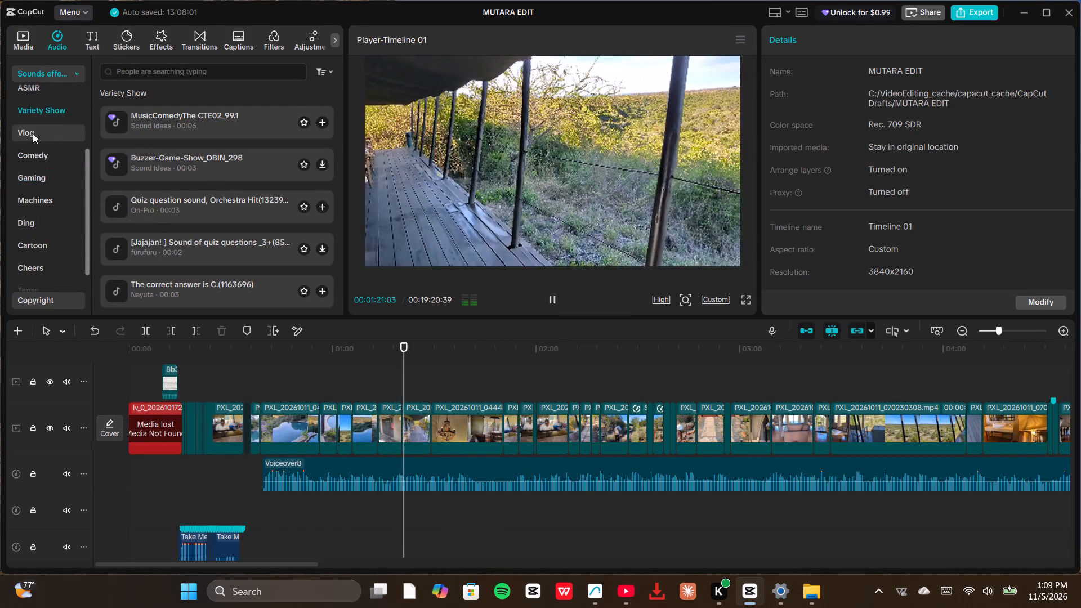
scroll(33, 133, "down", 2)
left_click(43, 183)
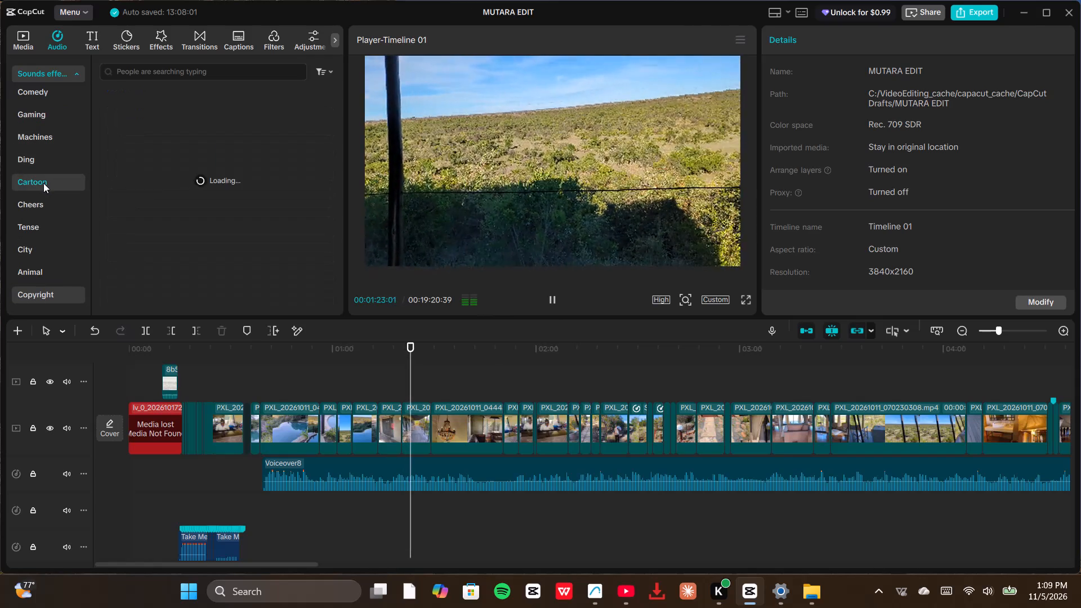
left_click(171, 126)
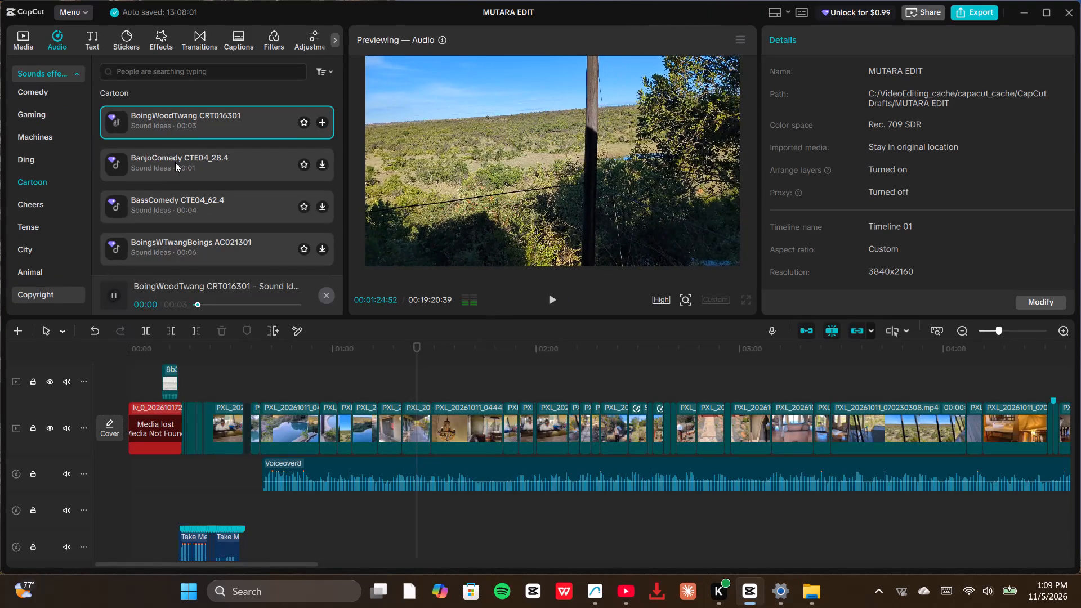
scroll(165, 208, "down", 3)
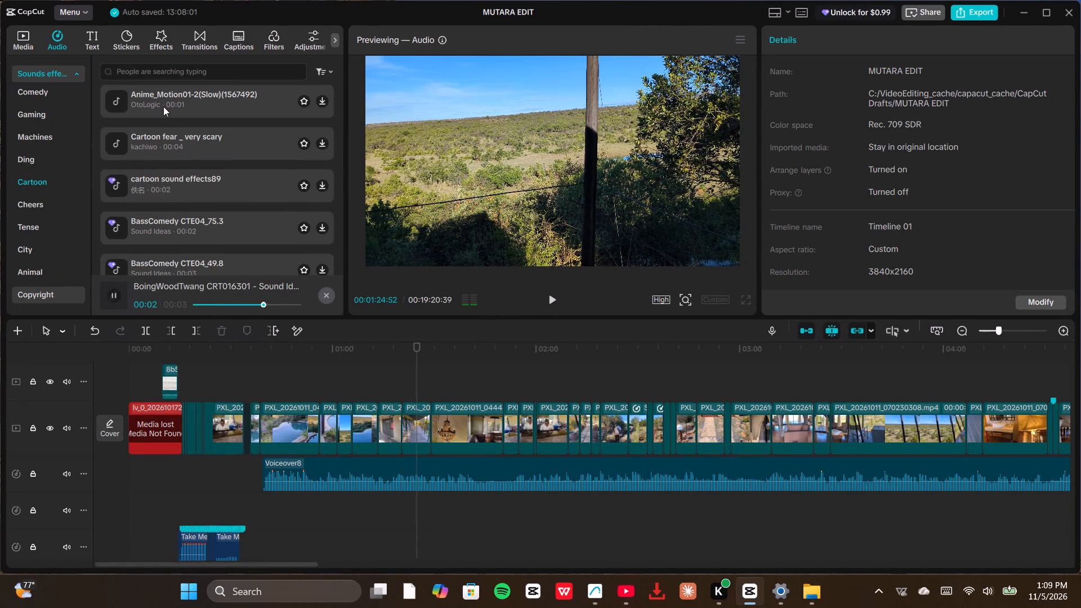
left_click(166, 103)
Audition effects in the Cheers category, including Unison Applause Cheers and the glass toast sound.
left_click(54, 208)
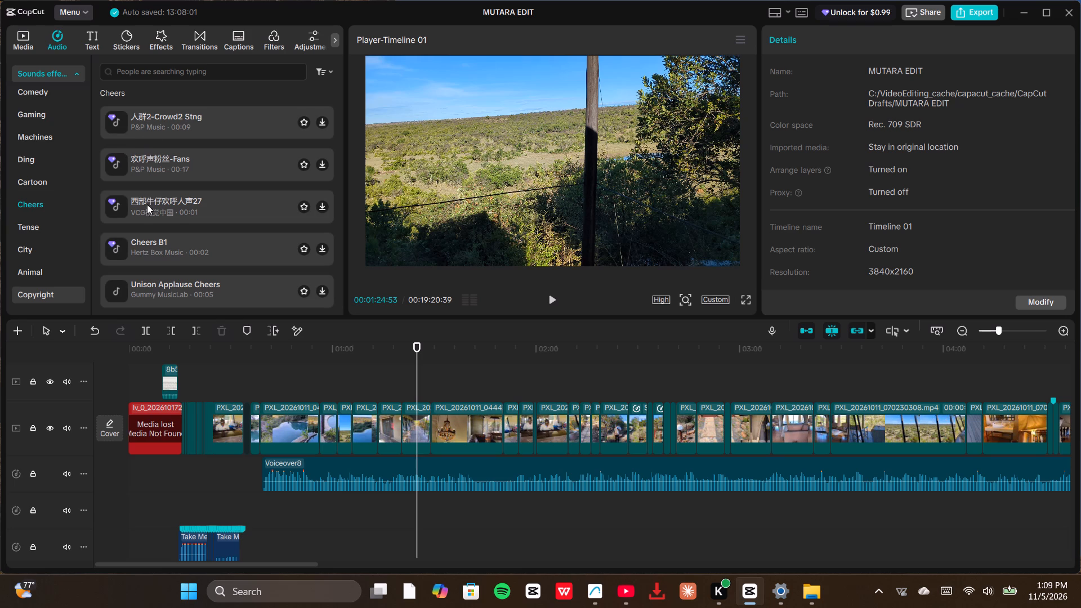
left_click(147, 204)
scroll(148, 204, "down", 1)
left_click(140, 219)
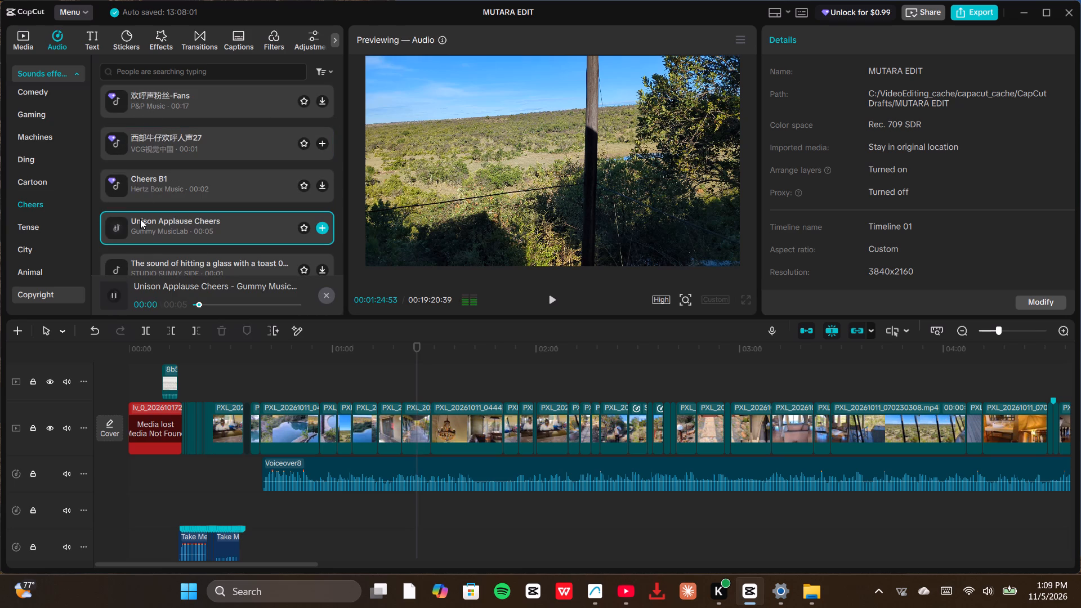
scroll(140, 219, "down", 1)
left_click(141, 211)
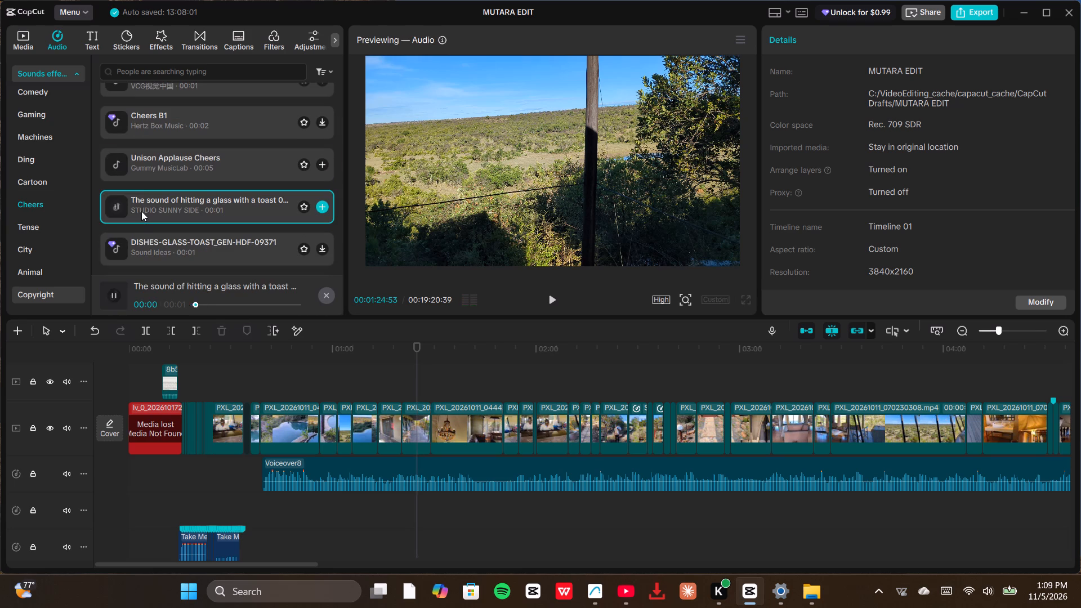
left_click(156, 175)
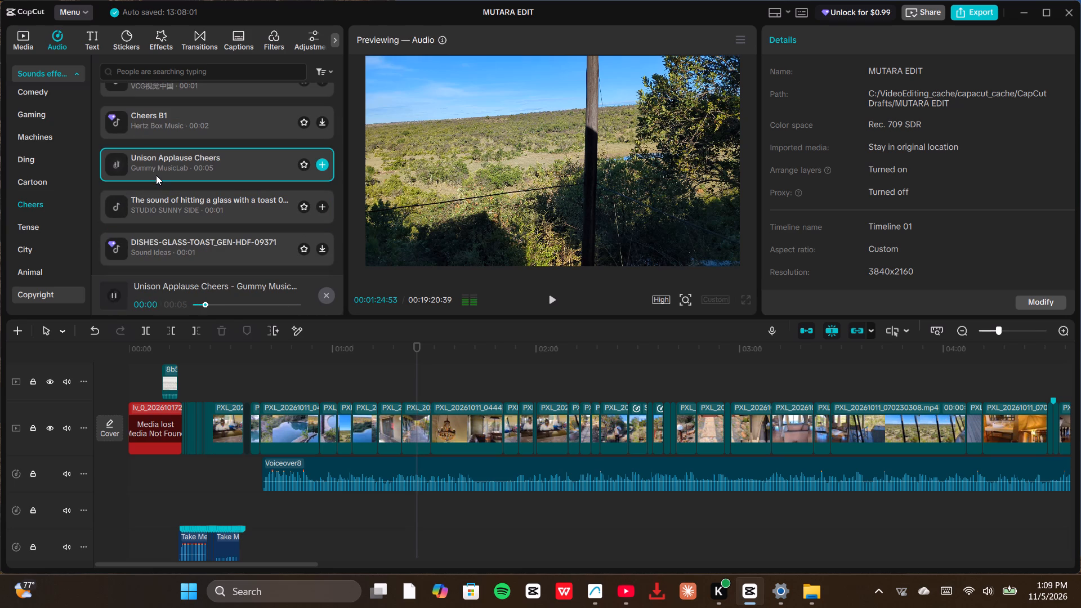
Audition the voice cheers further down the Cheers category, including the Cheers Yay 01 variants and Yay! Yeah! Mixed male and female voices.
scroll(156, 175, "down", 4)
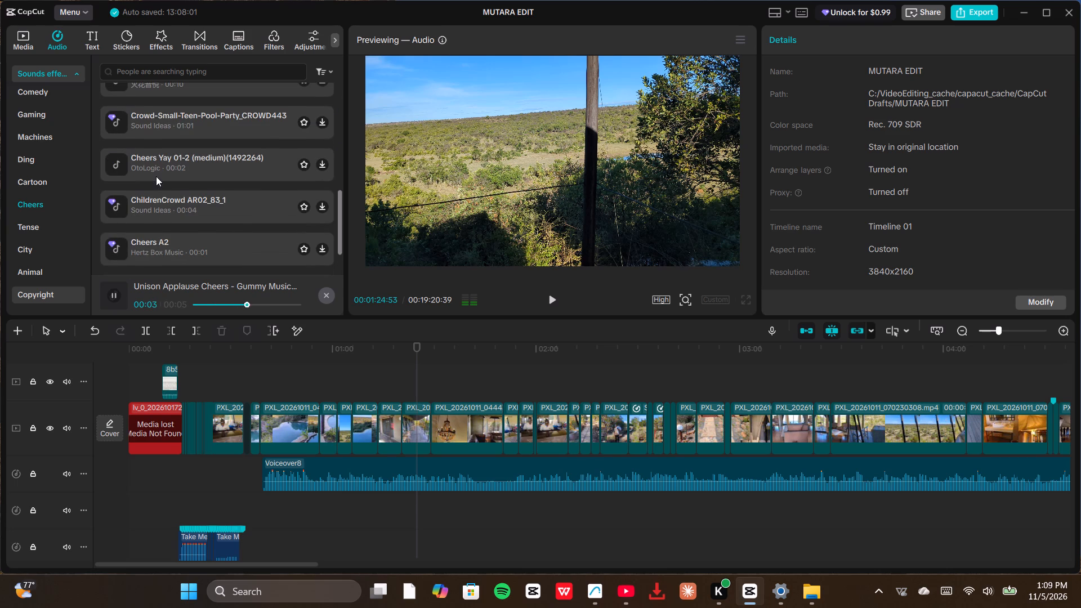
left_click(158, 176)
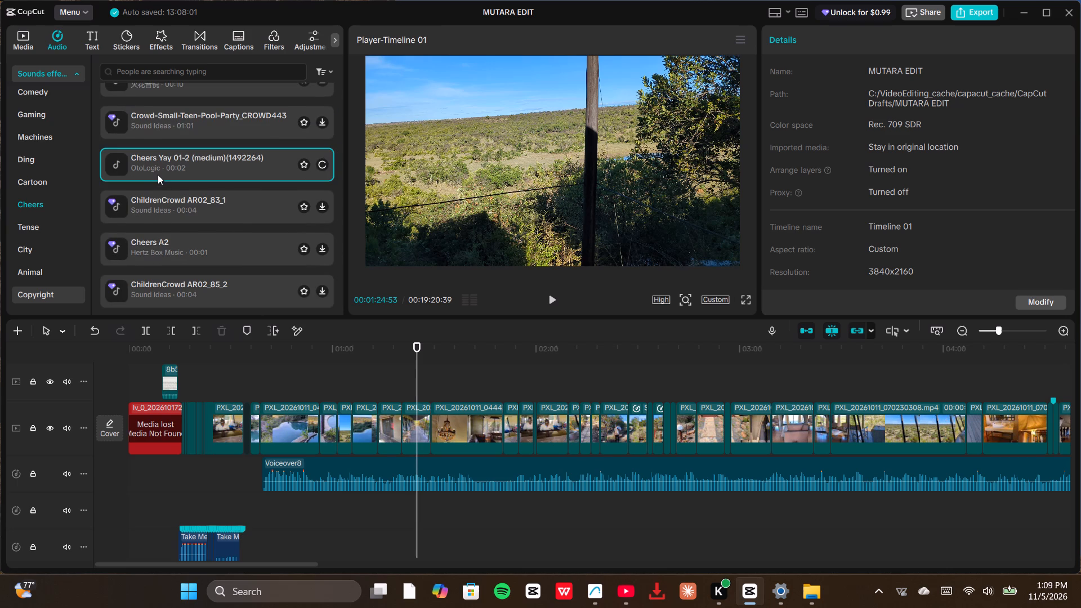
scroll(168, 169, "down", 3)
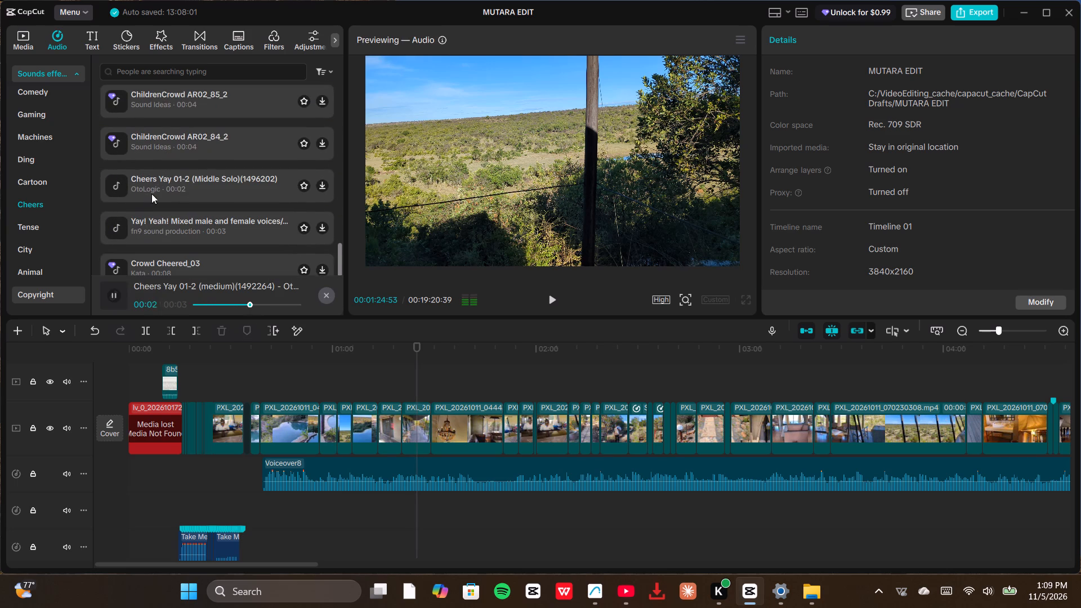
left_click(152, 189)
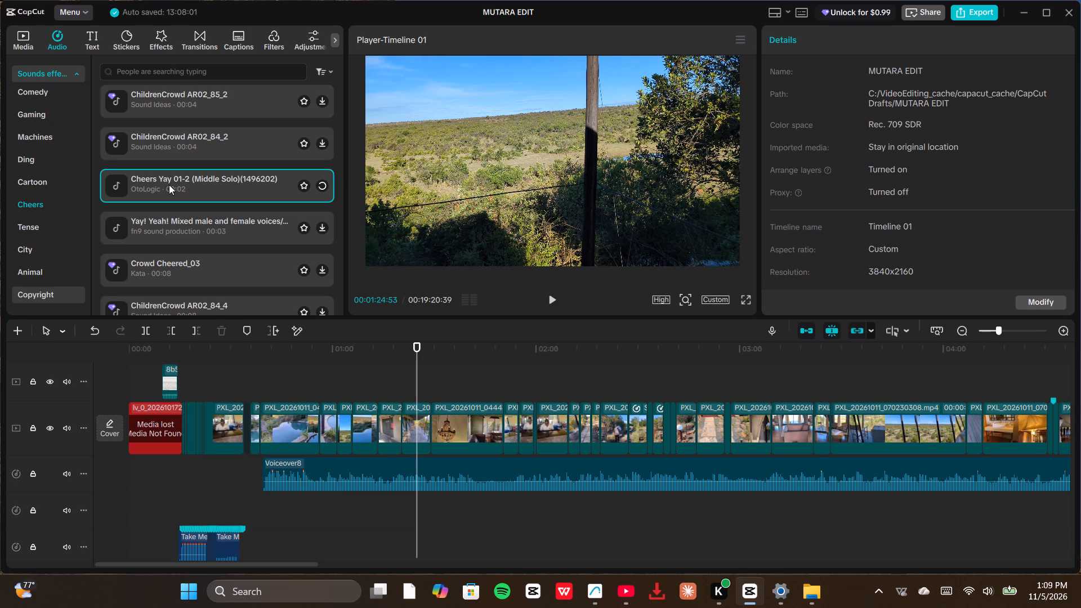
left_click(163, 222)
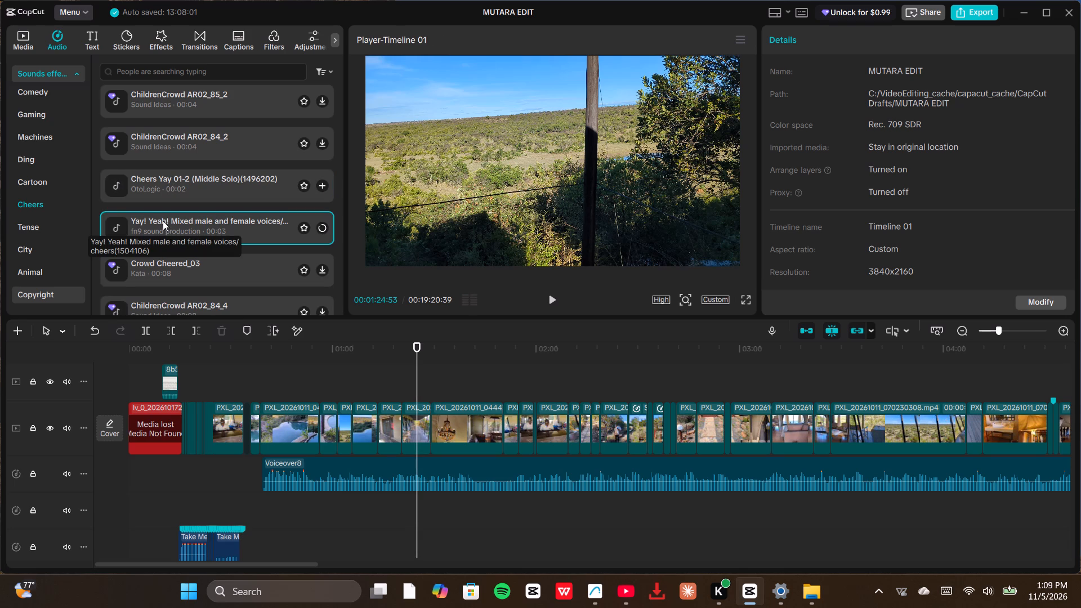
scroll(161, 219, "down", 5)
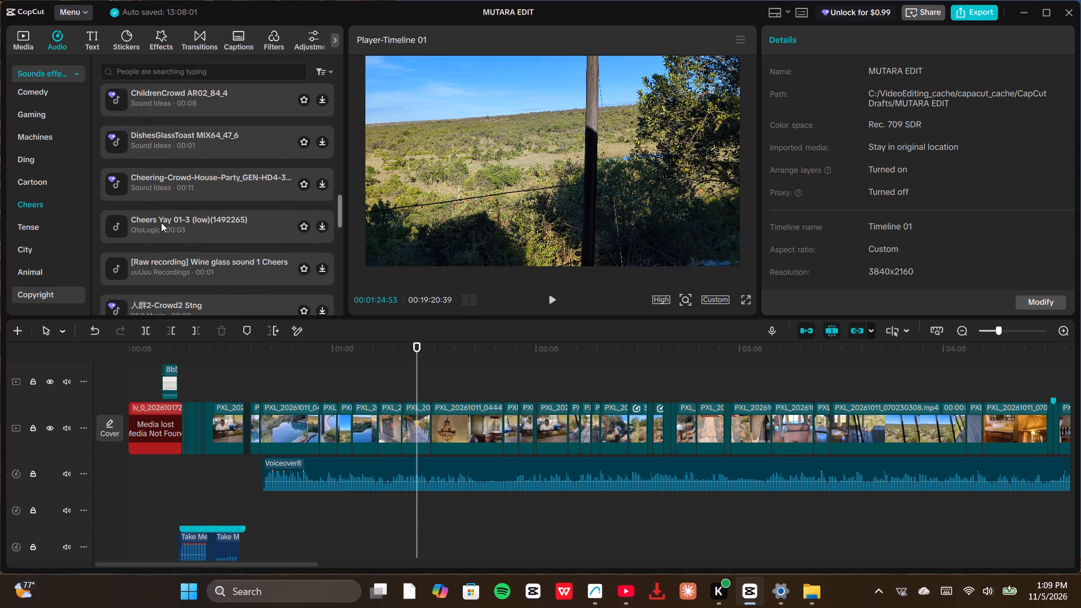
left_click(156, 226)
Audition The Greatest Football Celebration on Earth from the Cheers category, skipping ahead to about 00:19.
scroll(156, 226, "down", 5)
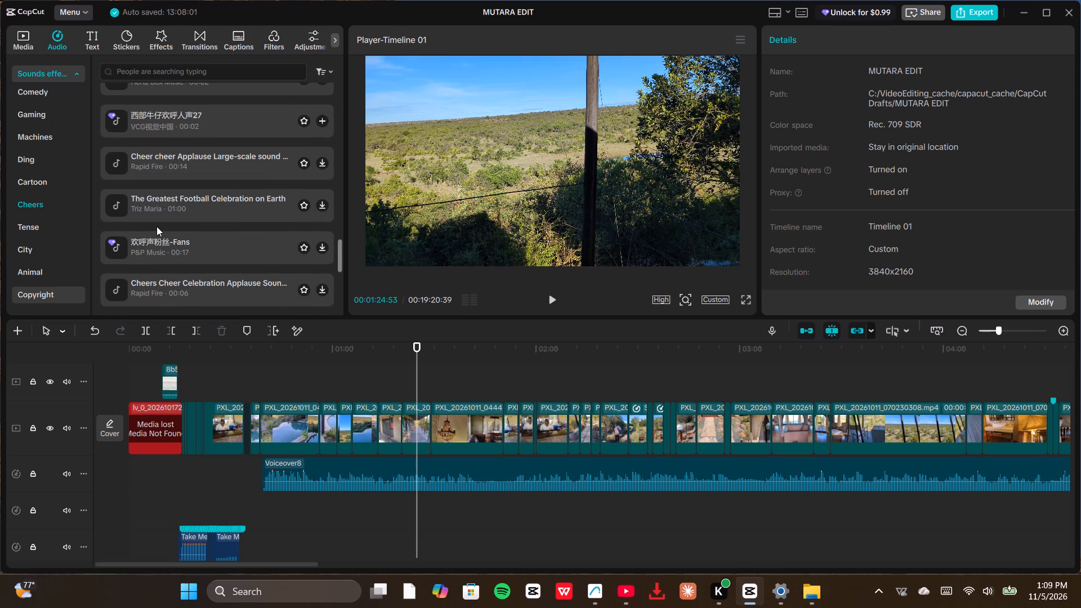
left_click(143, 284)
left_click(148, 197)
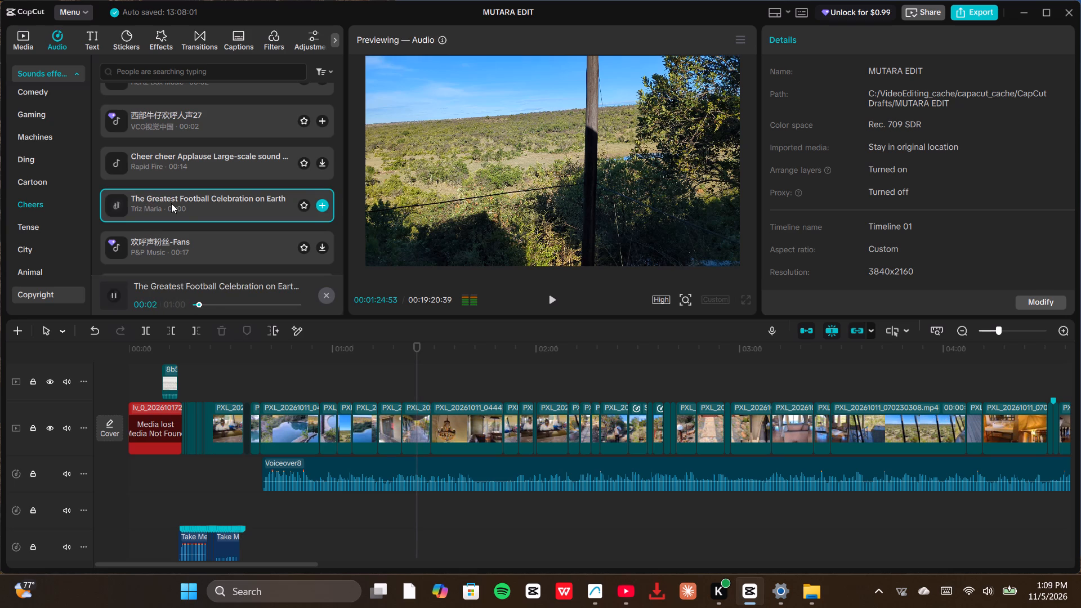
left_click(226, 305)
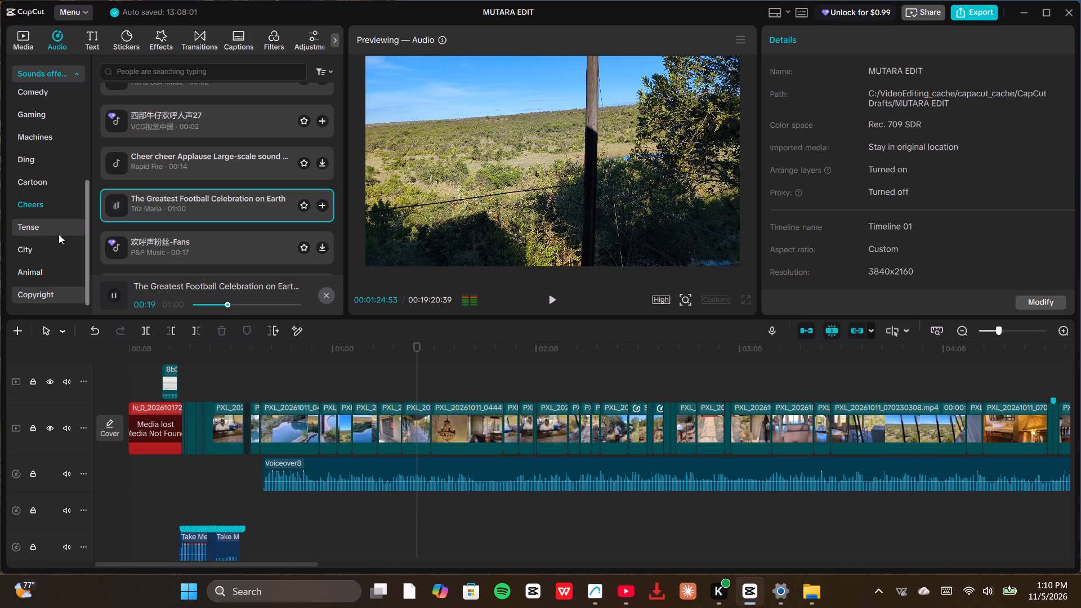
Audition effects in the Tense category, including Creepy sound effect(960374), Sound Loco Horror Fear Tension and Horror Ghost Story Shock Surprise Scary 06.
left_click(49, 227)
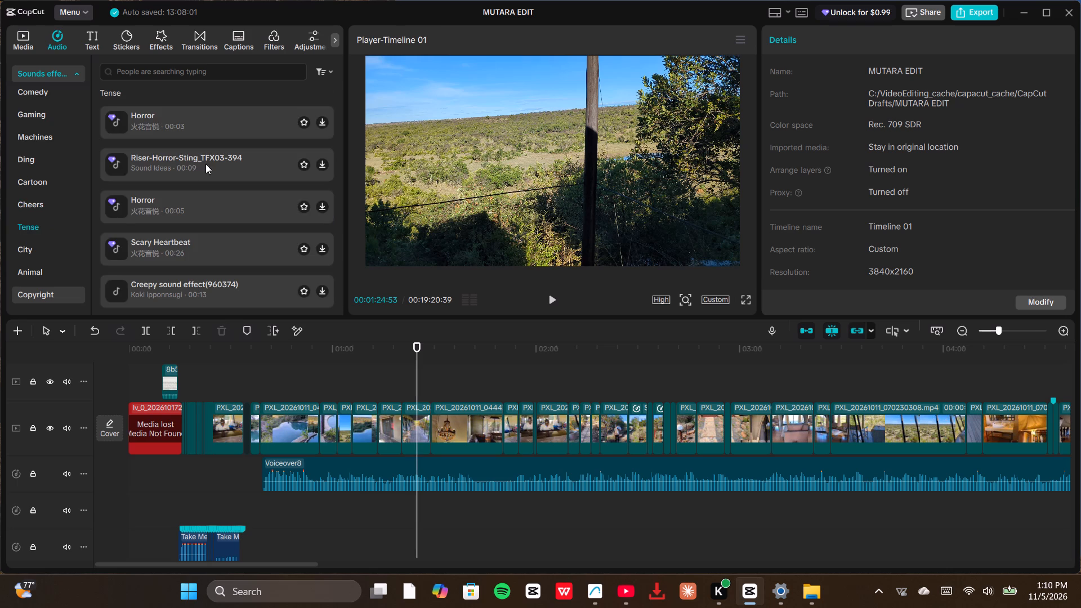
left_click(151, 208)
scroll(150, 208, "down", 2)
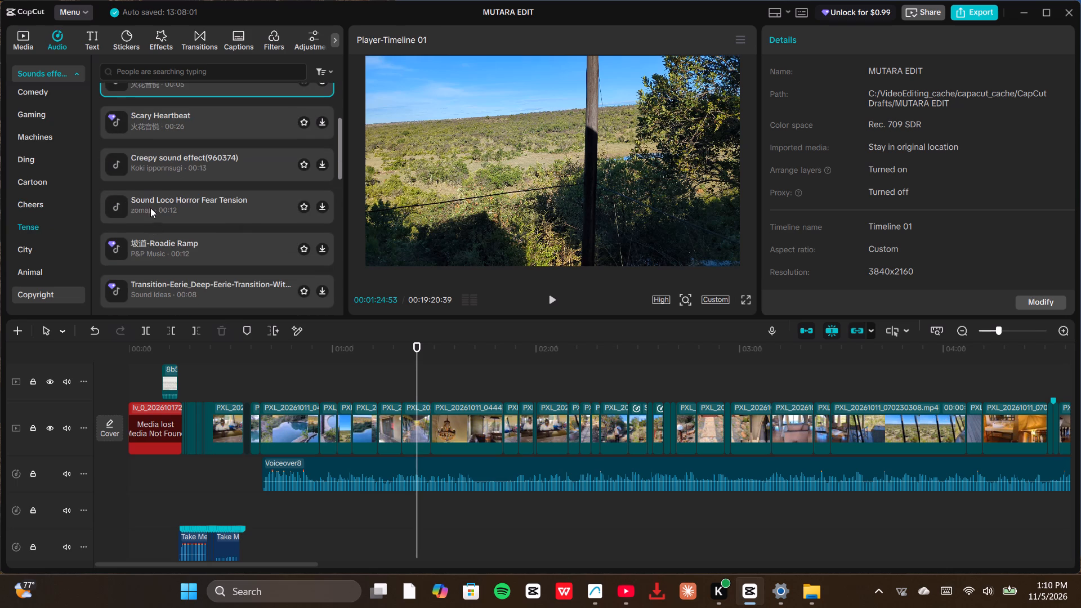
left_click(153, 168)
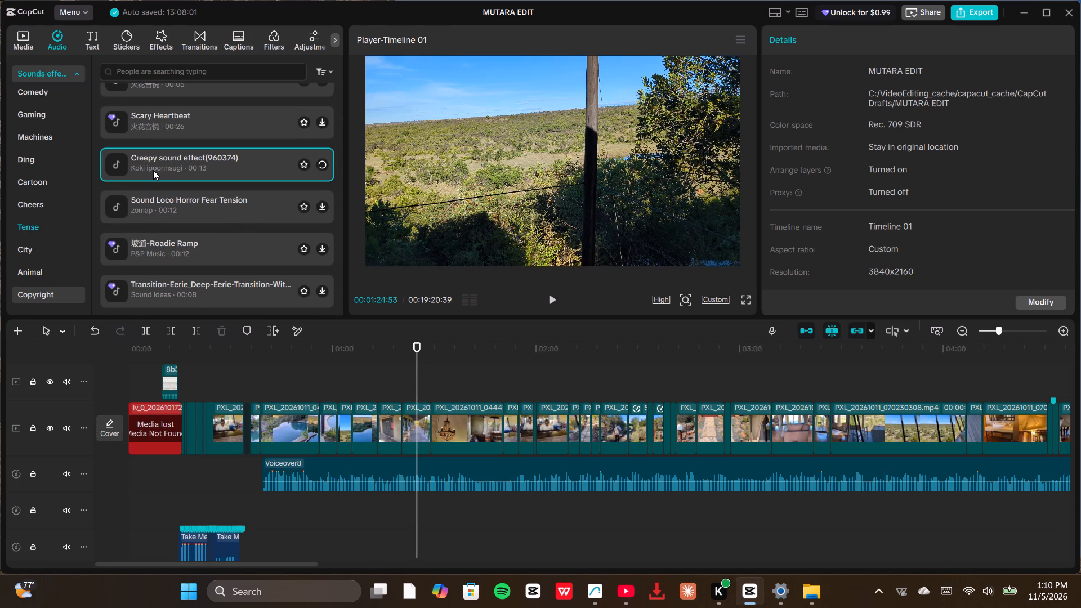
left_click(167, 202)
scroll(163, 209, "down", 1)
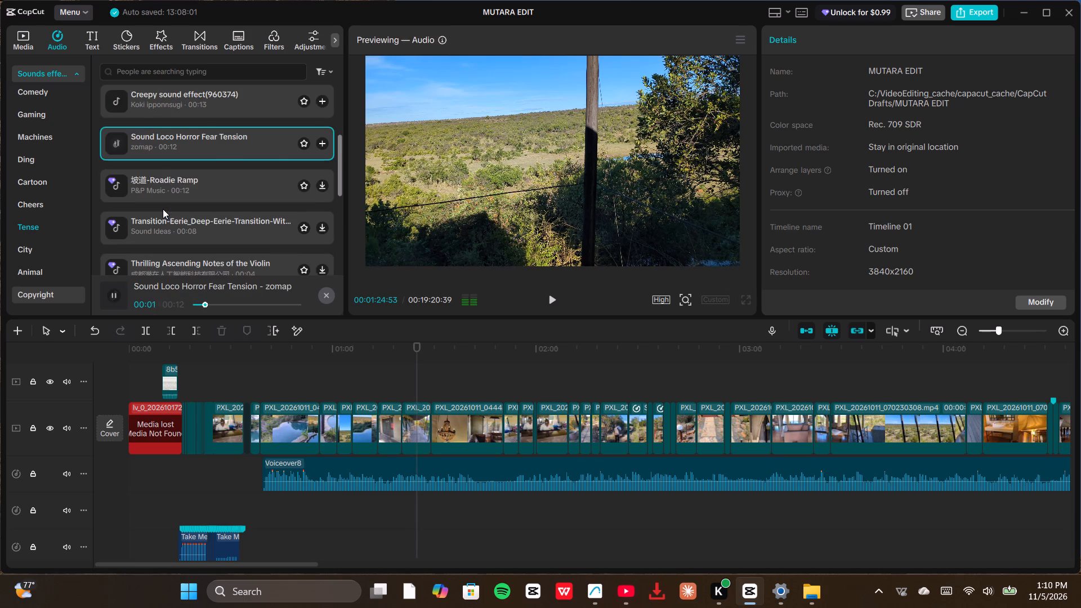
scroll(163, 209, "down", 2)
left_click(155, 220)
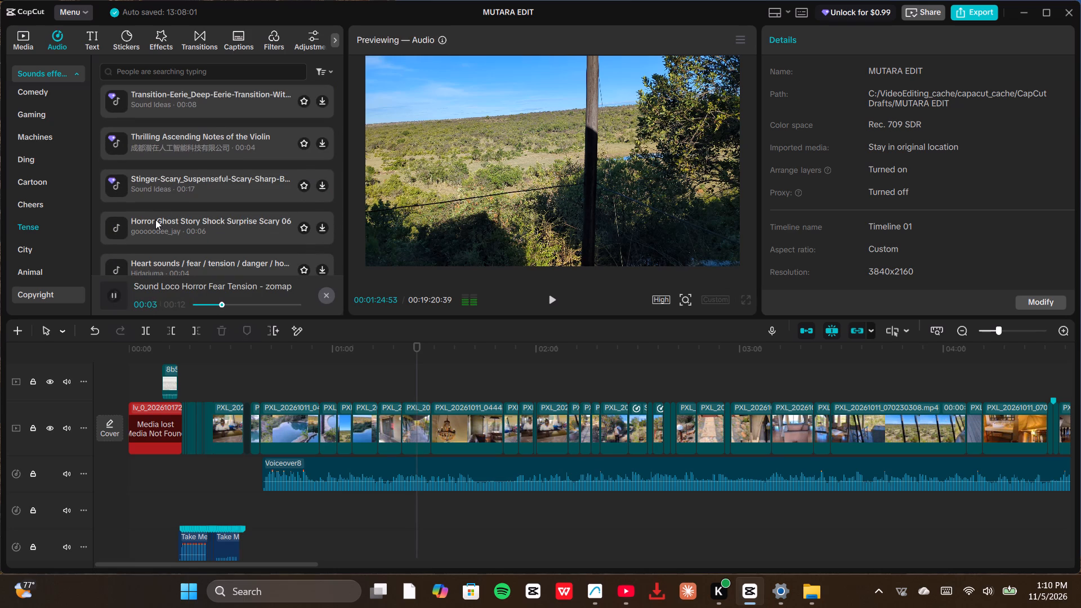
scroll(155, 220, "down", 1)
Audition the Heart sounds / fear / tension / danger effect in the Tense category and add it to the favourites.
left_click(154, 204)
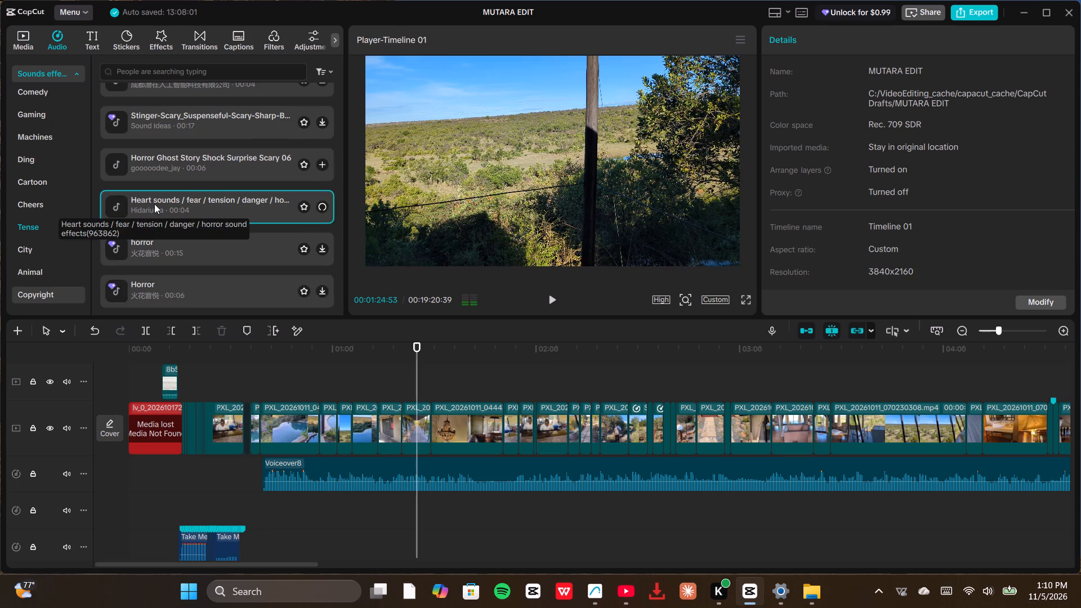
scroll(154, 204, "down", 1)
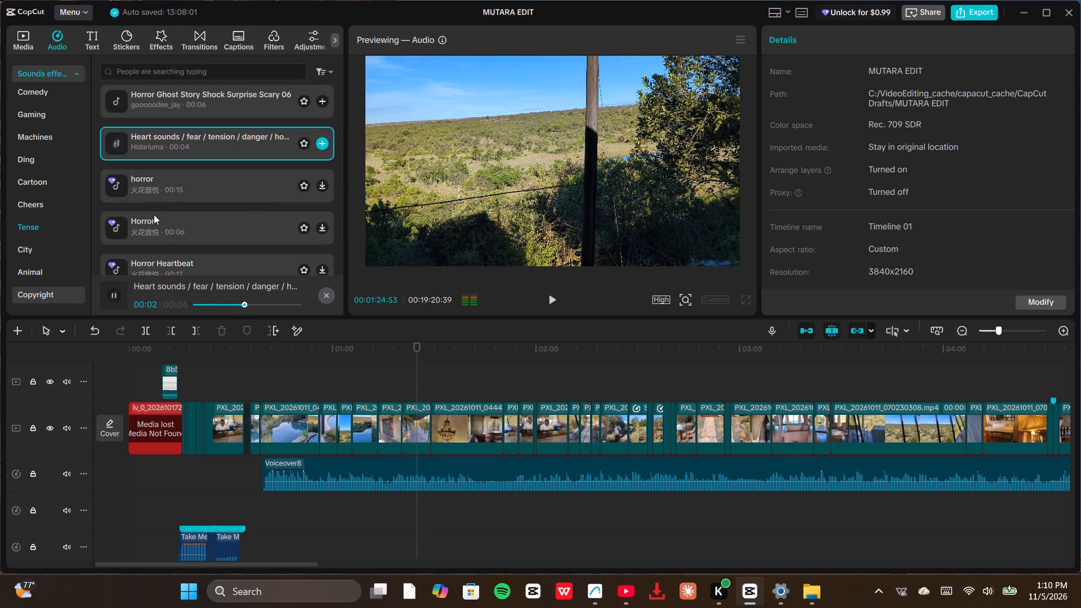
scroll(171, 196, "down", 1)
scroll(177, 172, "up", 2)
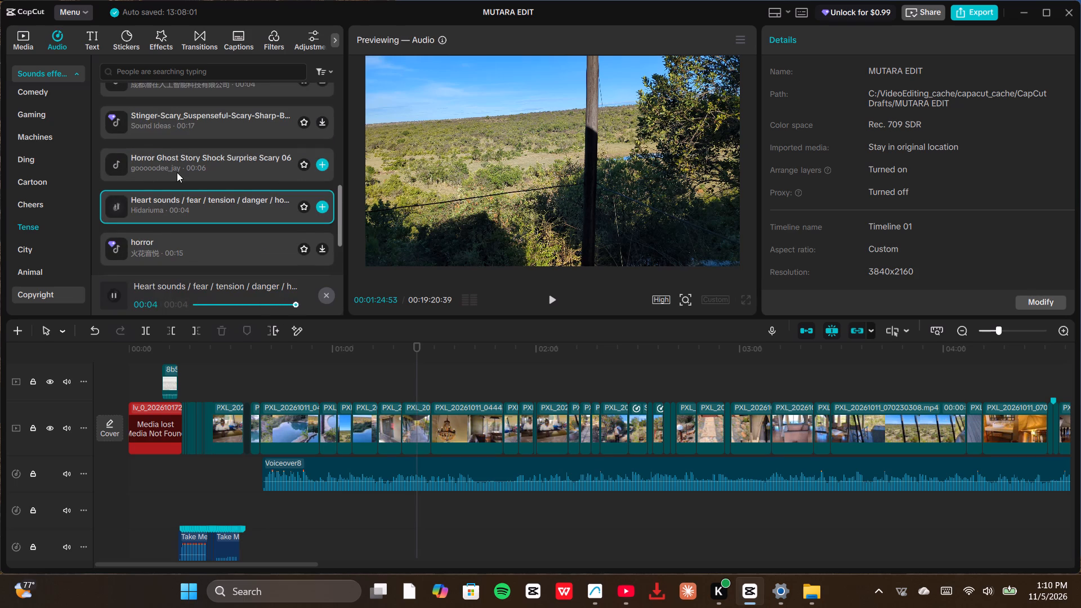
left_click(301, 208)
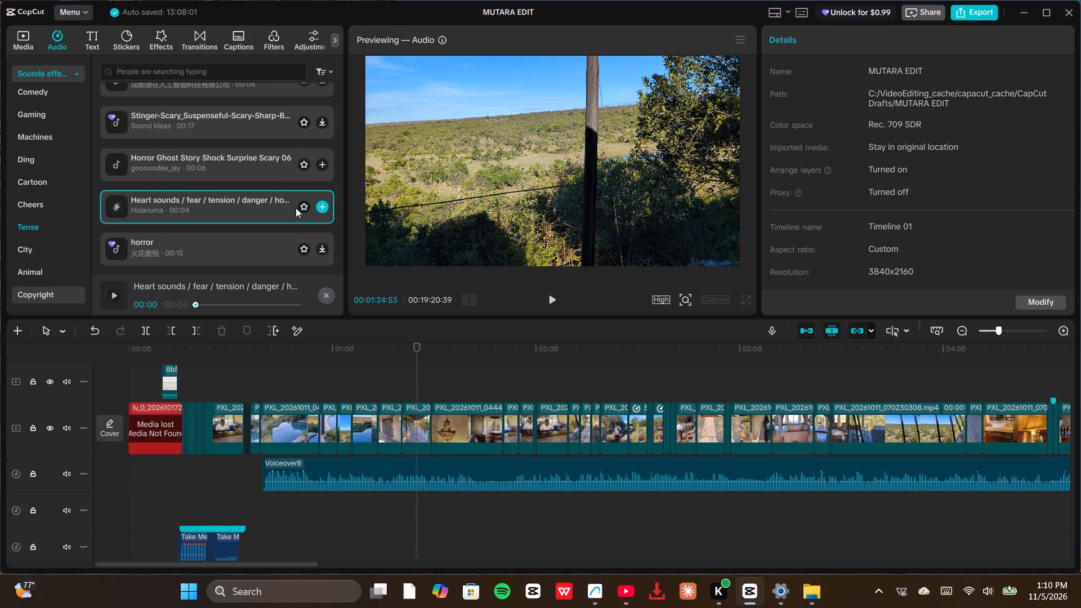
Audition Sound of scary atmosphere(863756) in the Tense category and add it to the favourites.
scroll(262, 209, "down", 2)
left_click(145, 242)
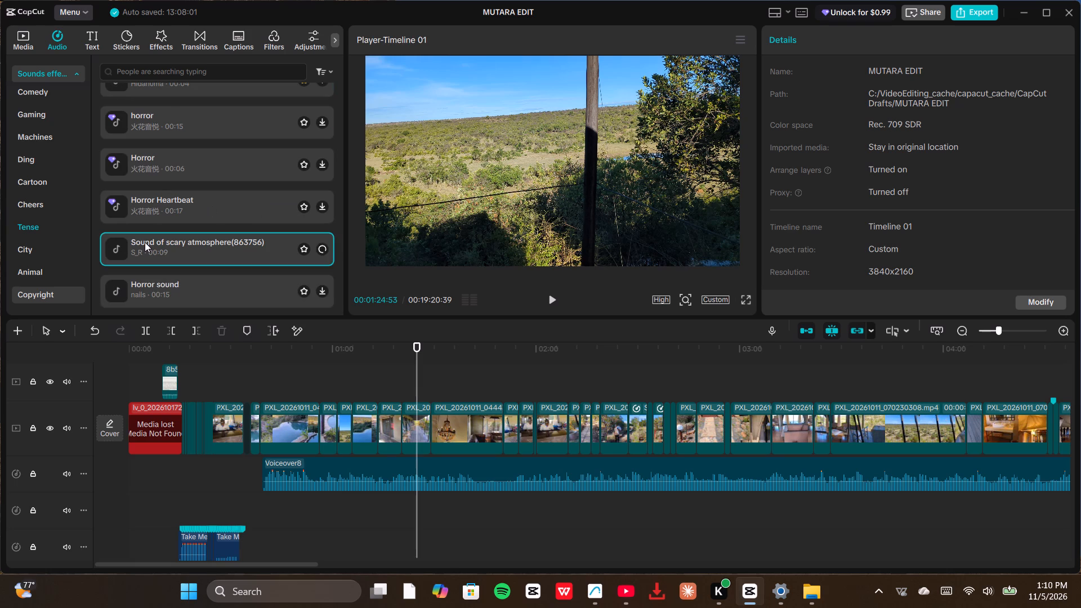
scroll(154, 236, "down", 2)
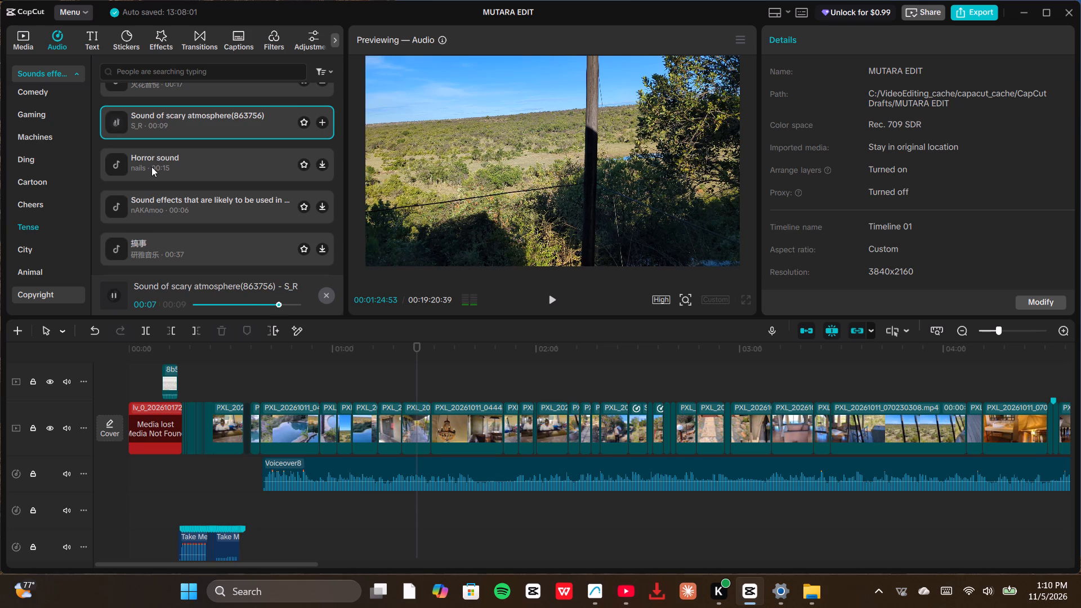
left_click(303, 121)
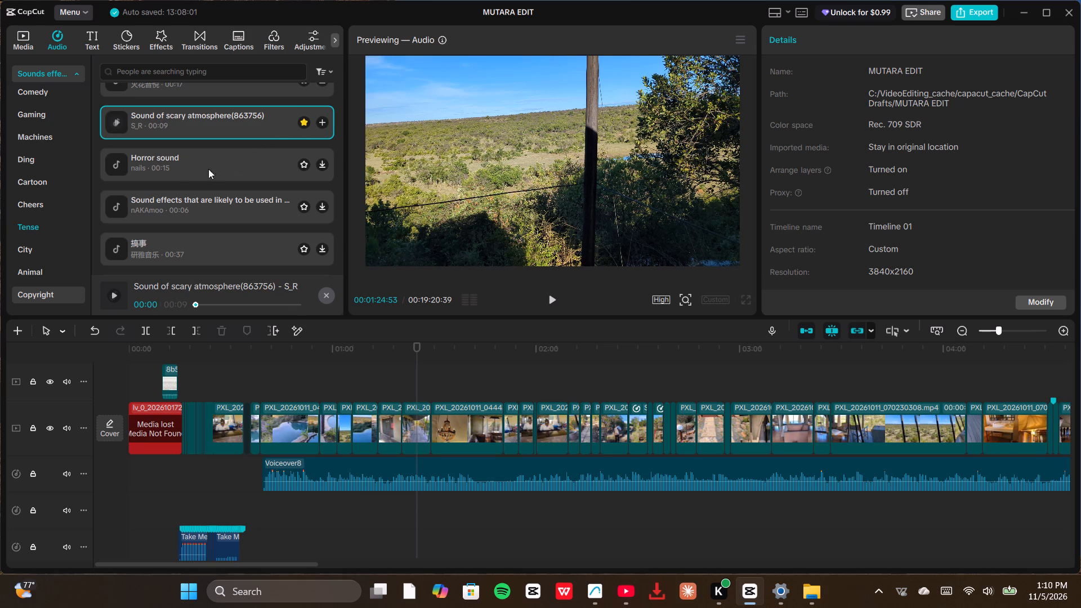
Audition Horror sound and the two Tense effects listed after it, and add the 搞事 effect to the favourites.
left_click(163, 162)
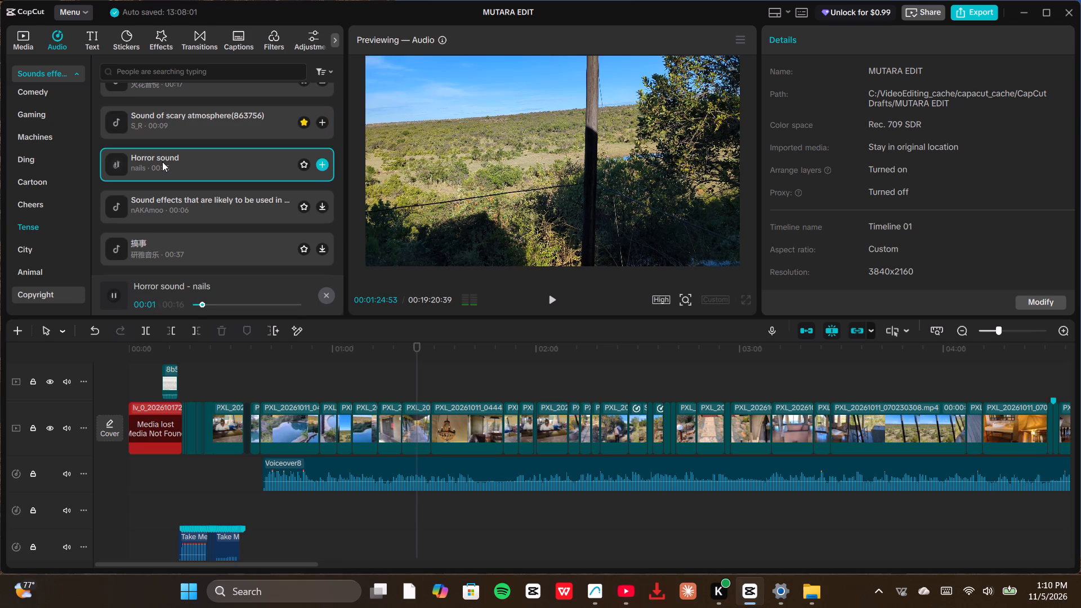
left_click(166, 203)
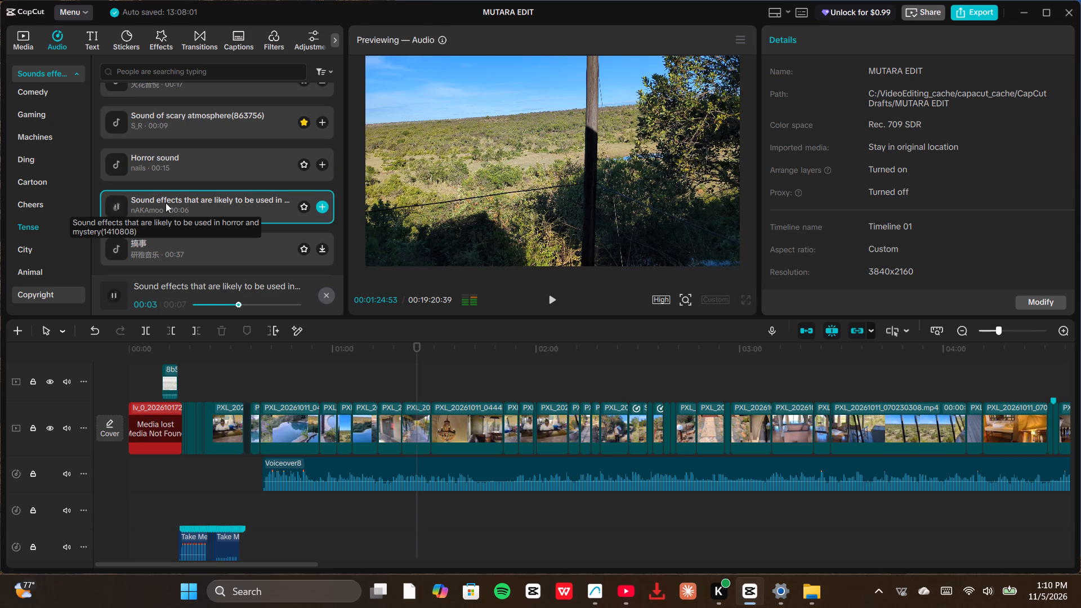
left_click(173, 245)
scroll(179, 241, "down", 3)
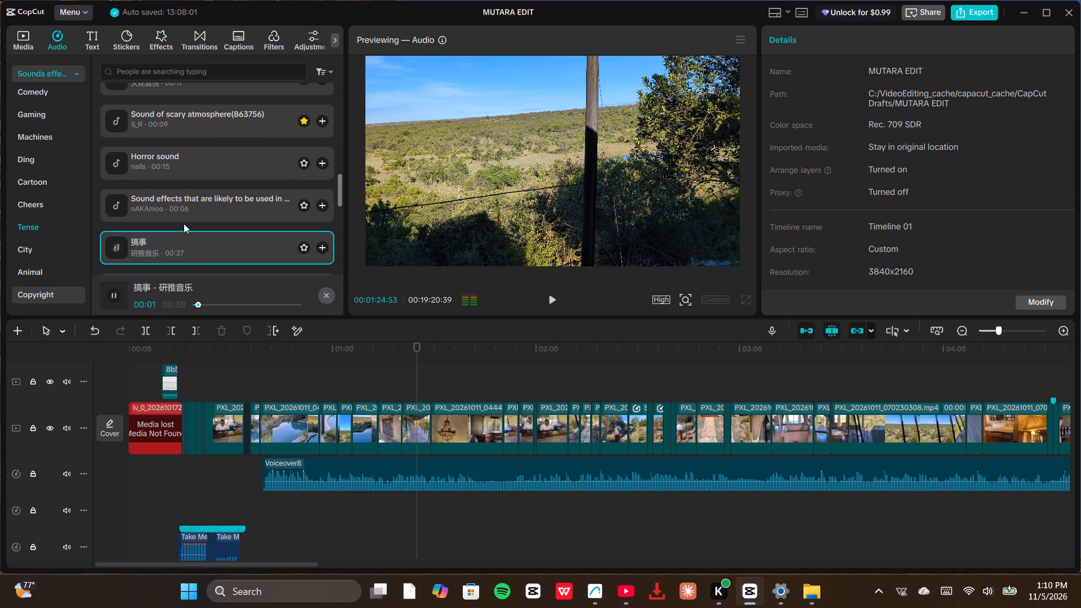
scroll(414, 416, "down", 5)
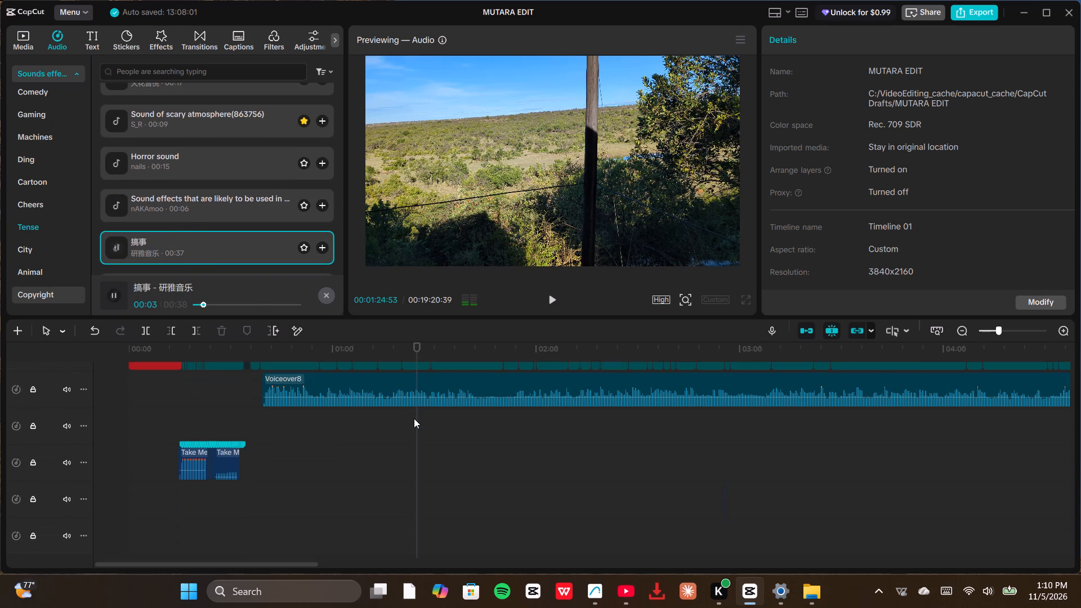
scroll(414, 418, "up", 5)
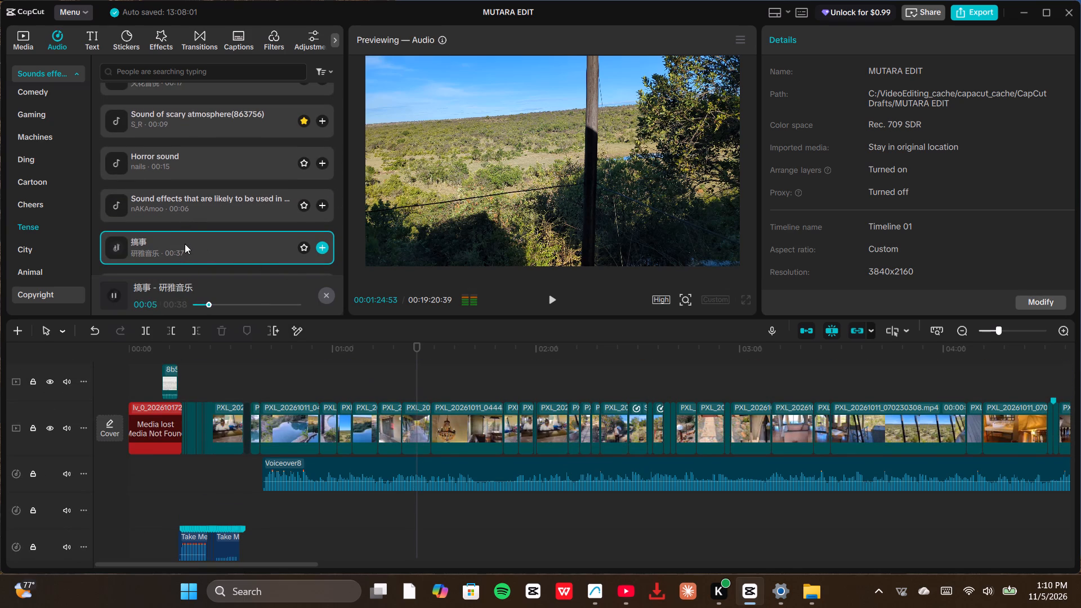
left_click(302, 248)
Audition further Tense effects, including Encounter / Appearance_Horror(1075424), HORROR SFX_01, voice? No, noise? and Horror horror scary haunted house 31.
left_click(204, 207)
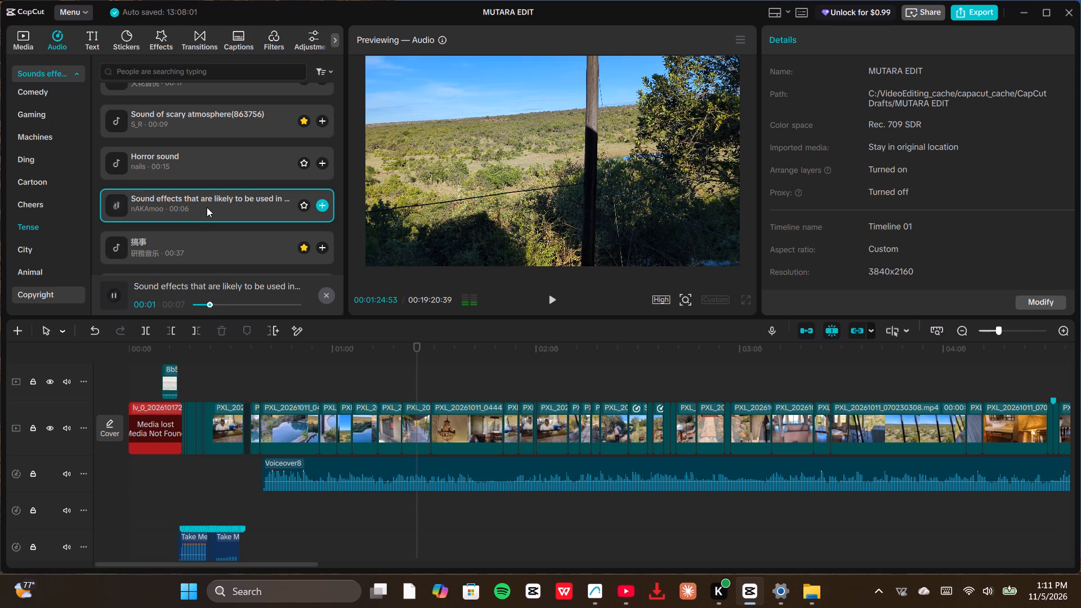
scroll(209, 207, "down", 2)
left_click(187, 168)
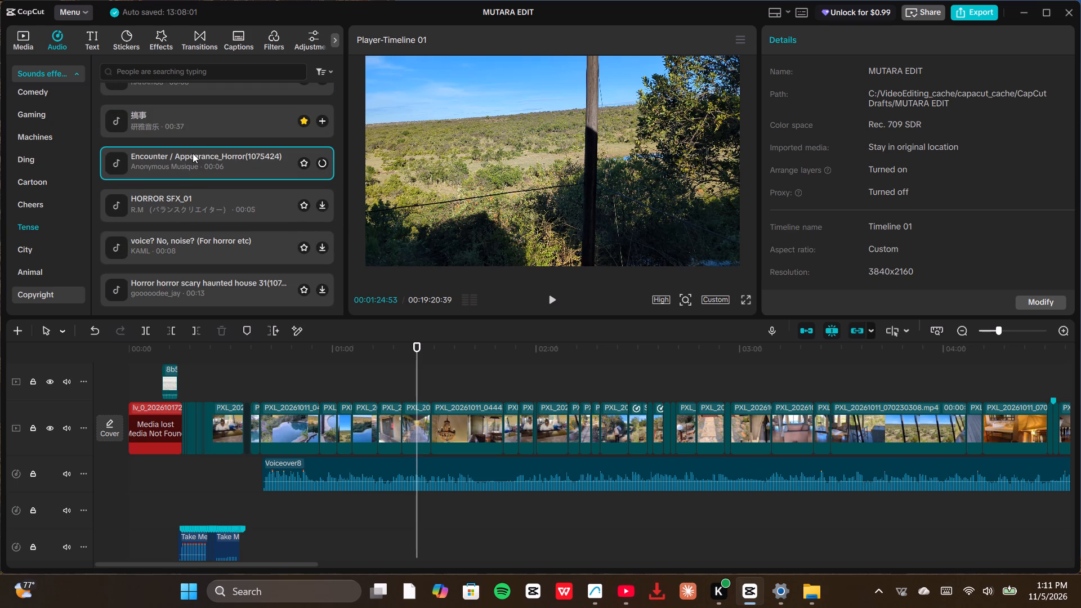
left_click(207, 126)
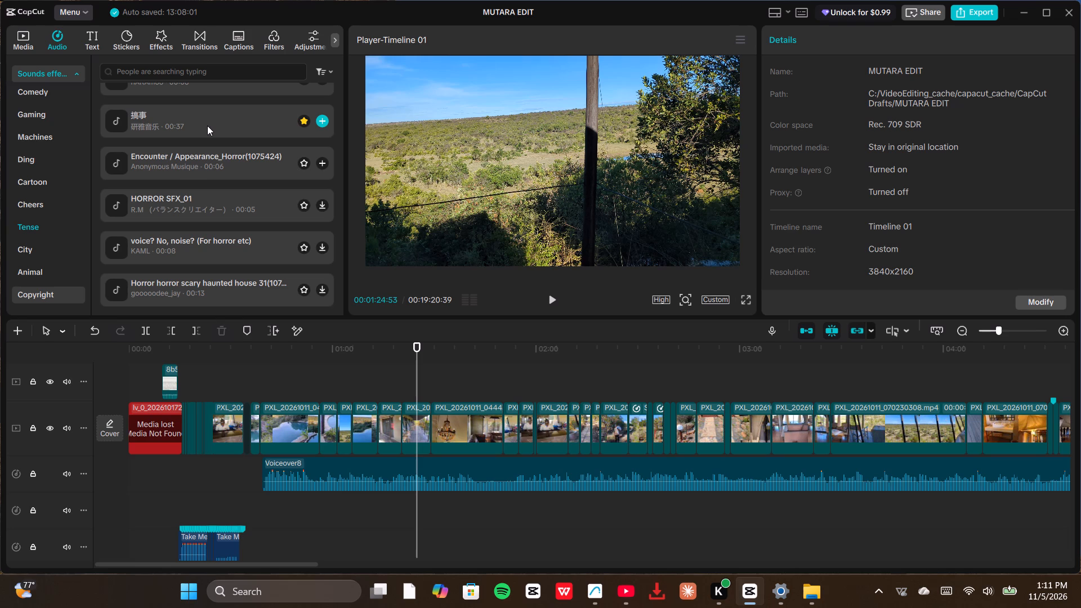
left_click(194, 210)
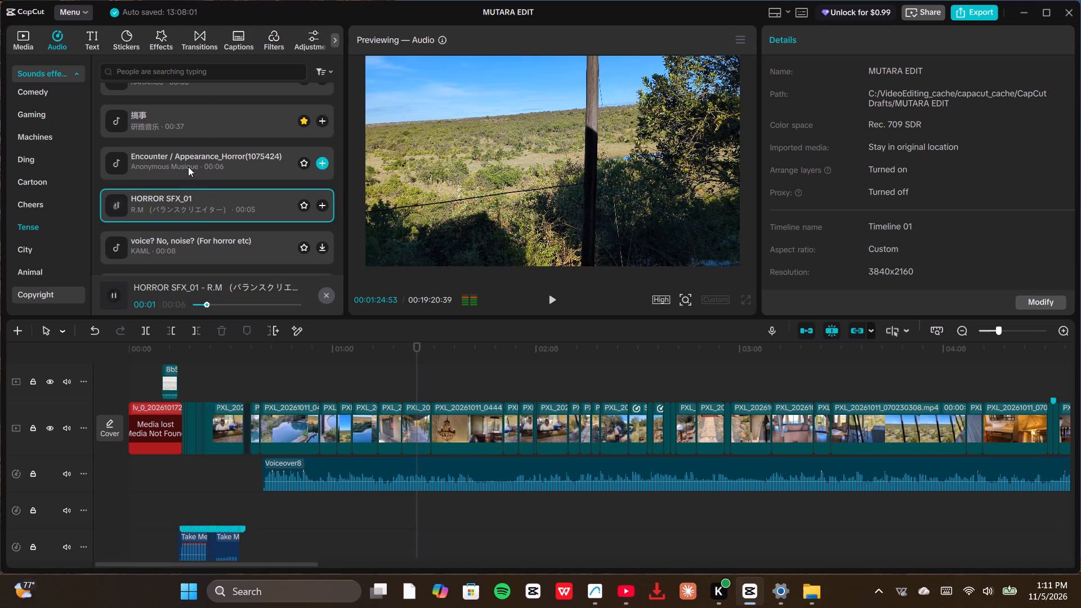
left_click(189, 239)
scroll(191, 225, "down", 2)
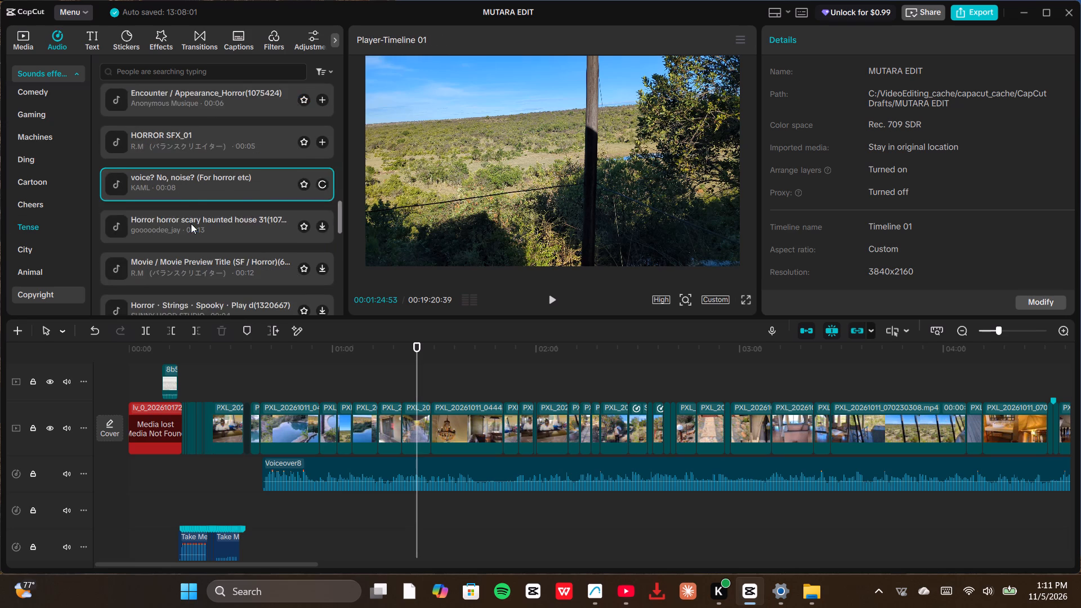
left_click(174, 168)
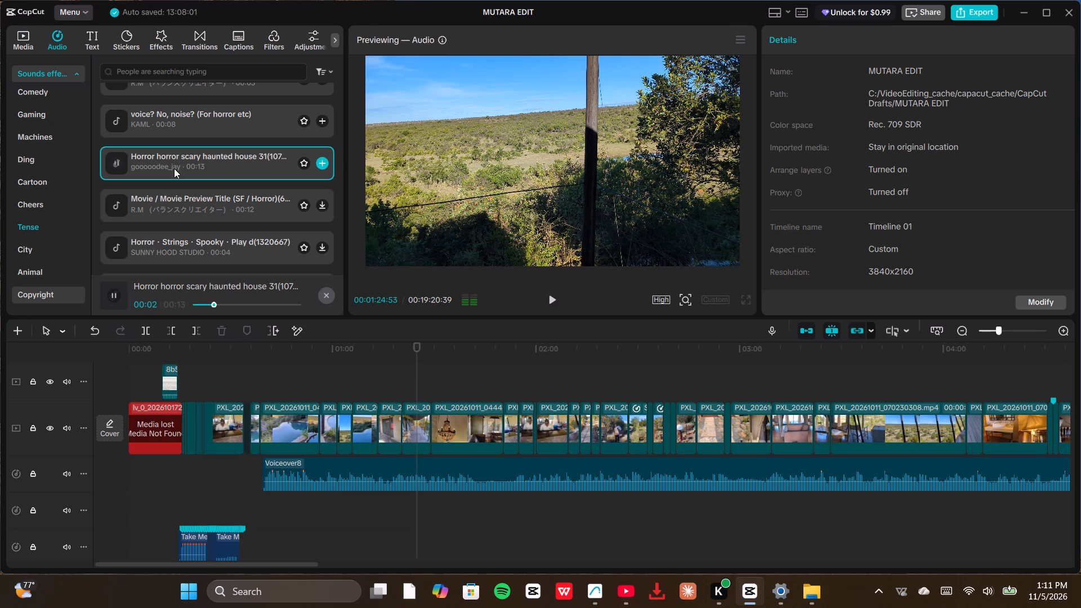
Audition Movie / Movie Preview Title (SF / Horror) in the Tense category and add it to the favourites.
left_click(189, 206)
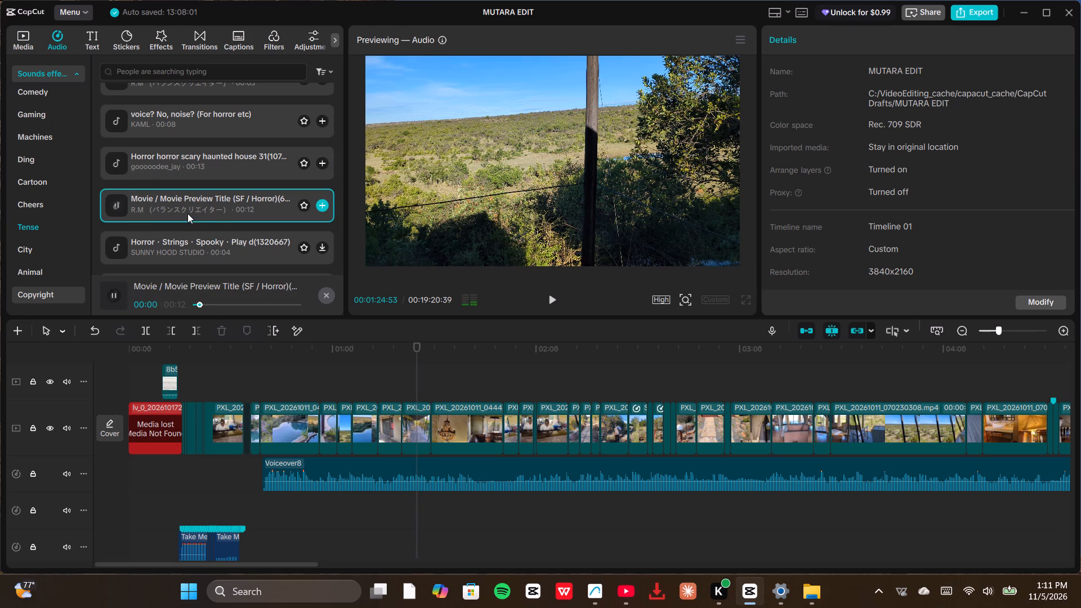
scroll(186, 215, "down", 1)
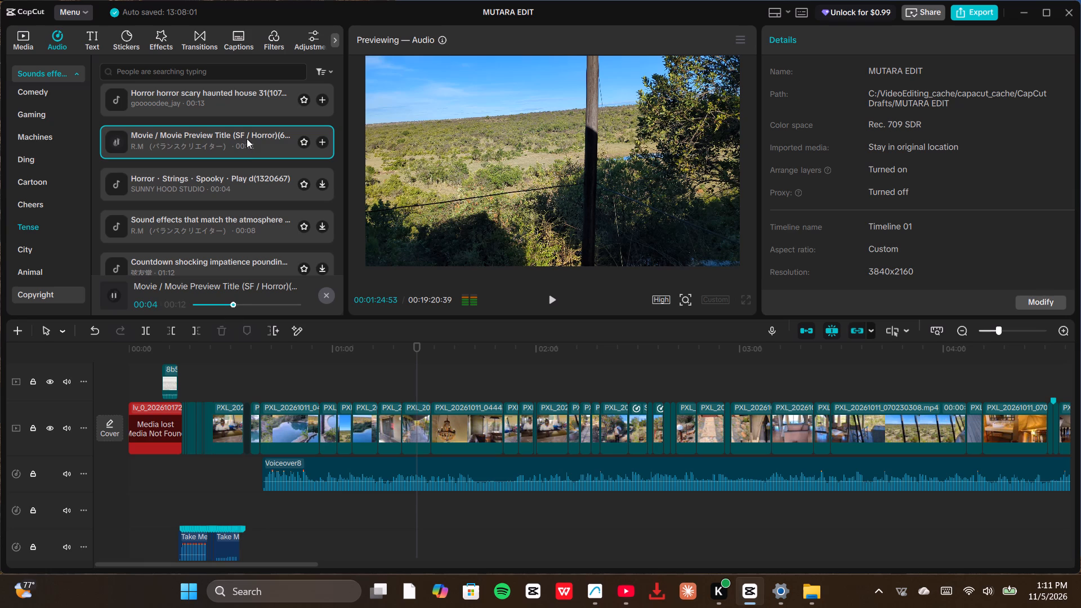
left_click(302, 142)
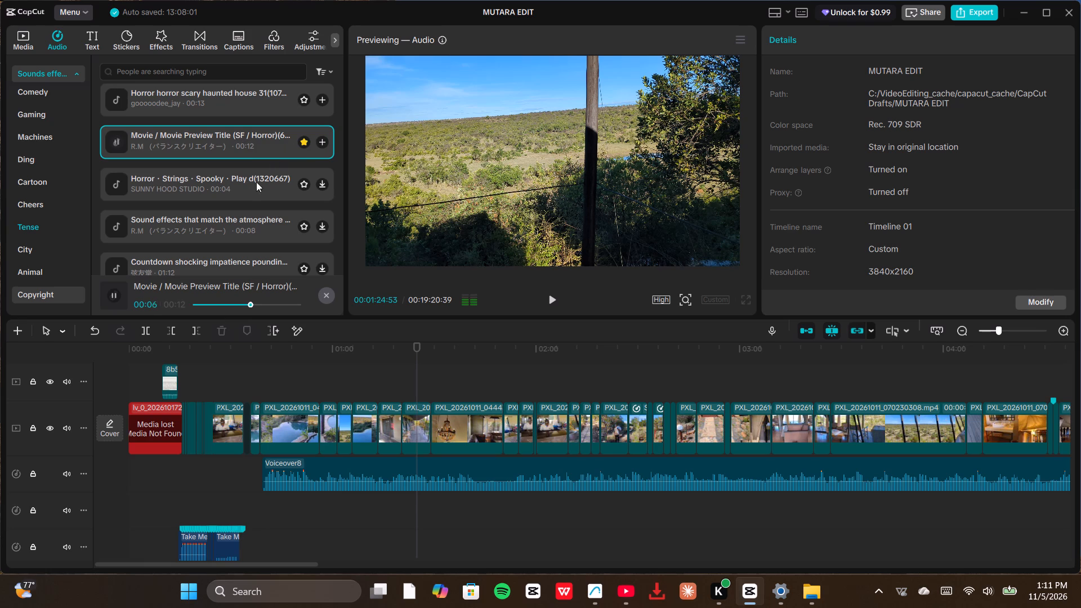
Audition the remaining Tense effects, including Horror・Strings・Spooky, Countdown shocking impatience, Shock Sound Scary Shock Horror 15, Spooky, disturbing sound 2 and Music suitable for horror games.
left_click(247, 189)
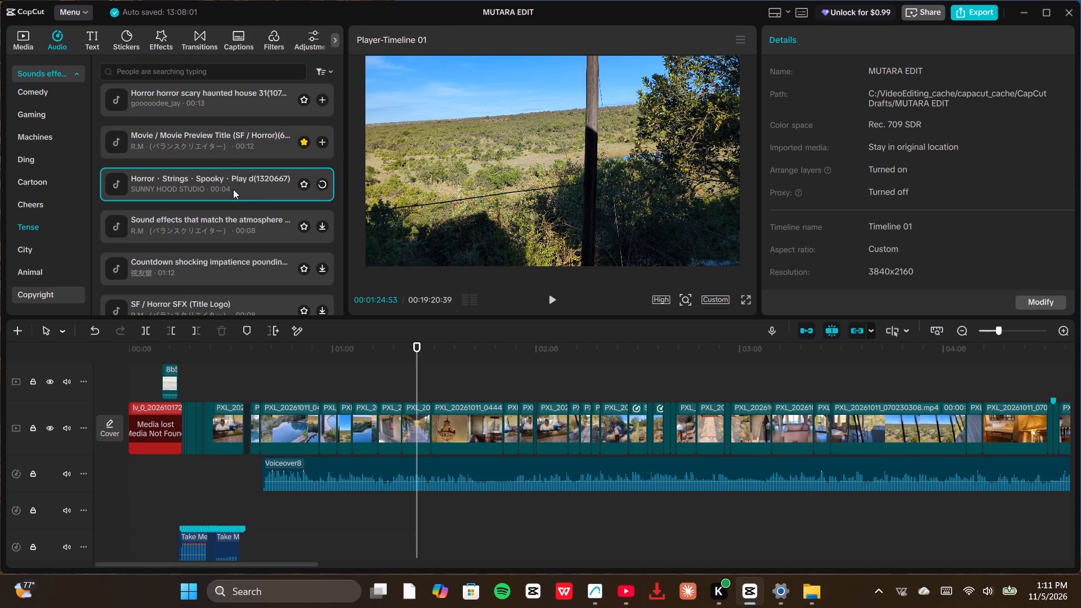
left_click(185, 225)
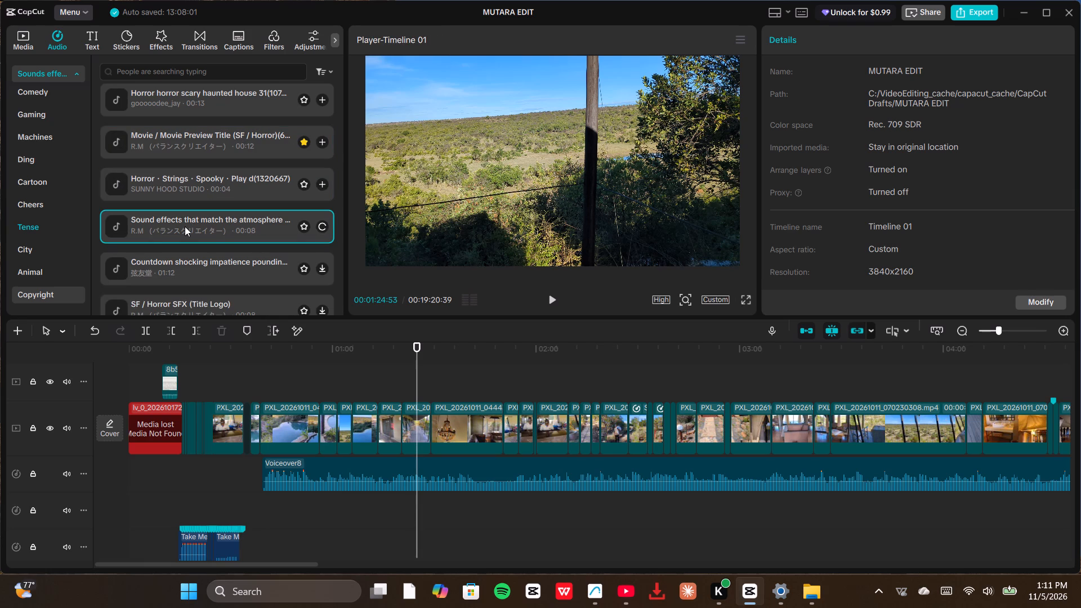
scroll(185, 226, "down", 1)
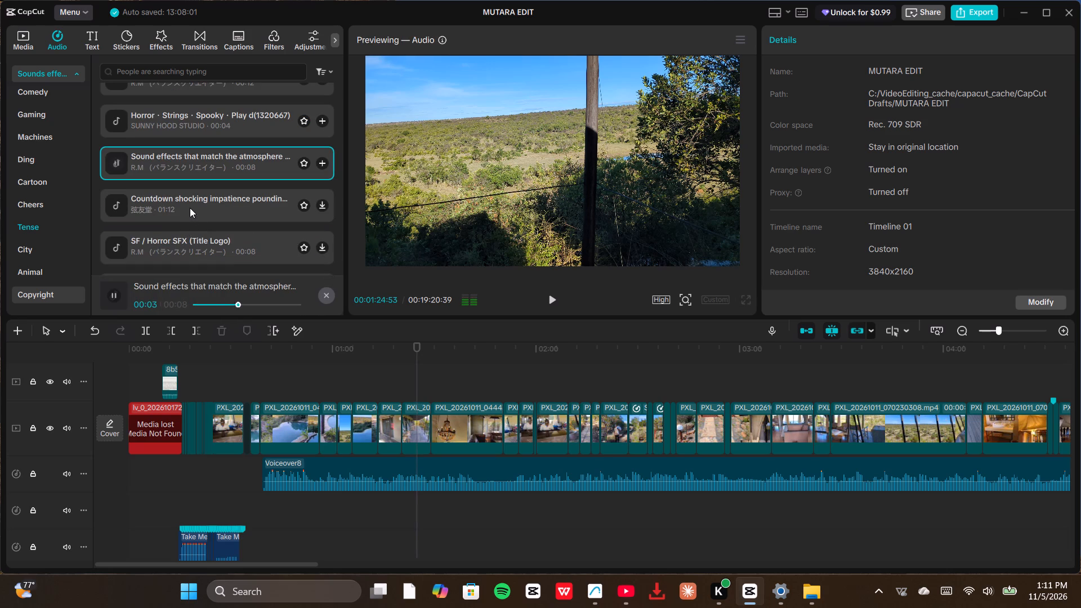
left_click(190, 208)
scroll(184, 220, "down", 1)
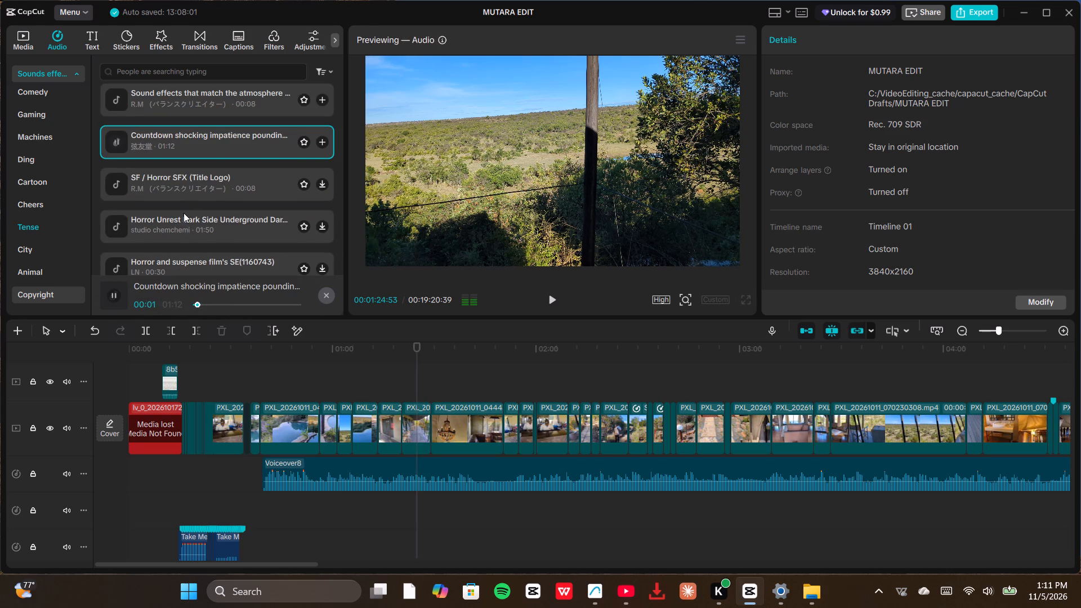
scroll(184, 213, "down", 2)
left_click(176, 188)
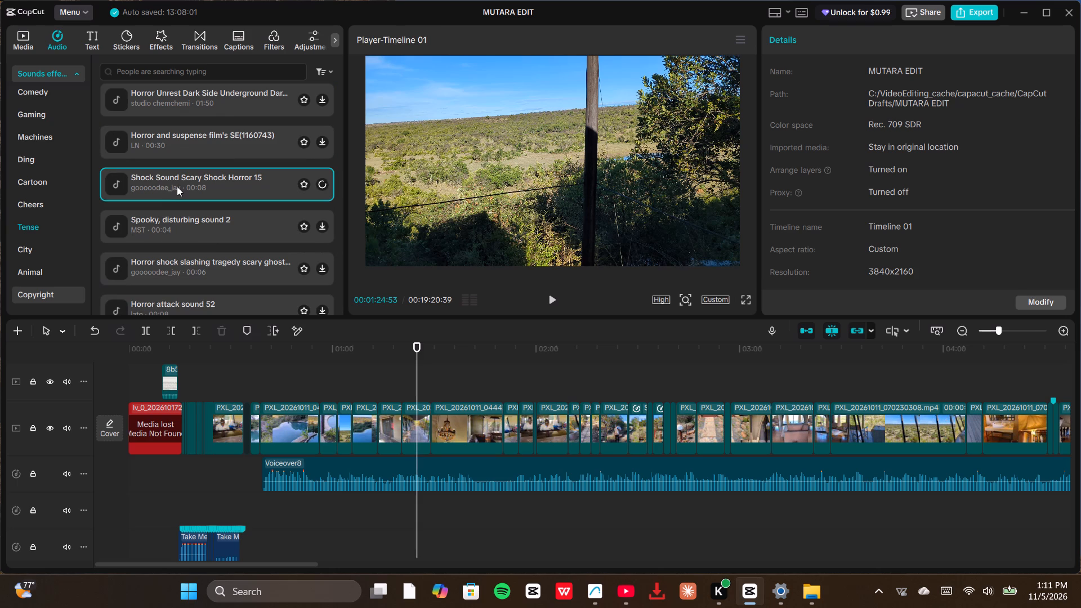
left_click(181, 220)
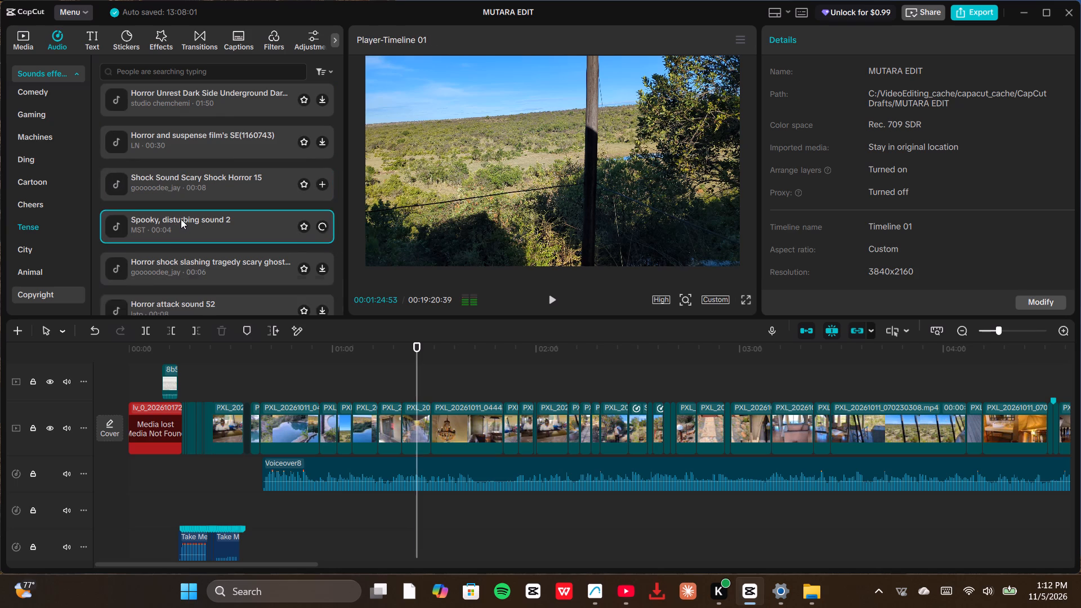
scroll(174, 230, "down", 3)
left_click(182, 205)
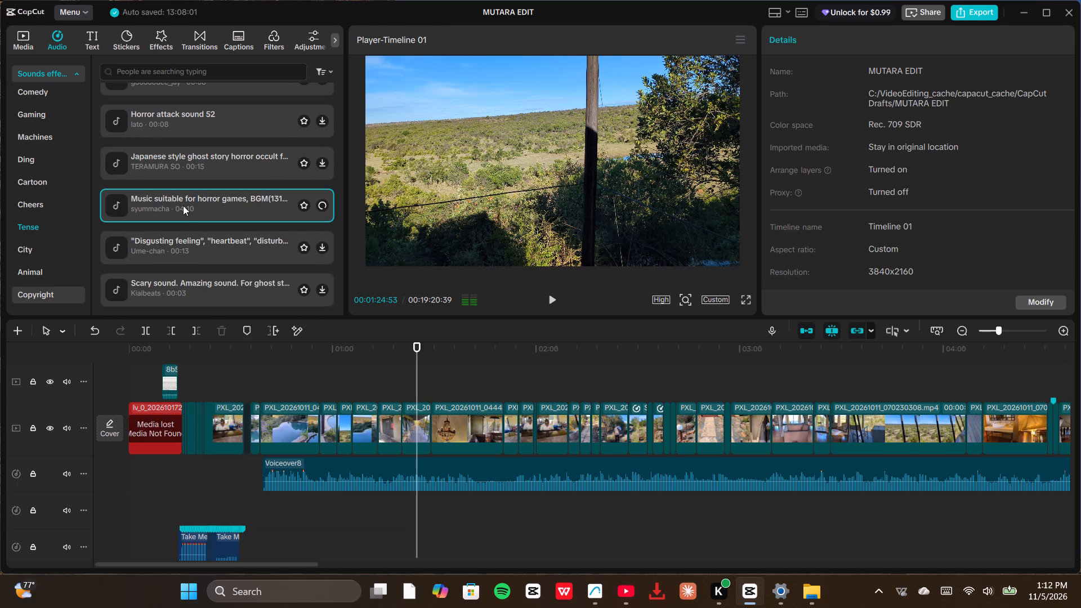
scroll(184, 209, "down", 1)
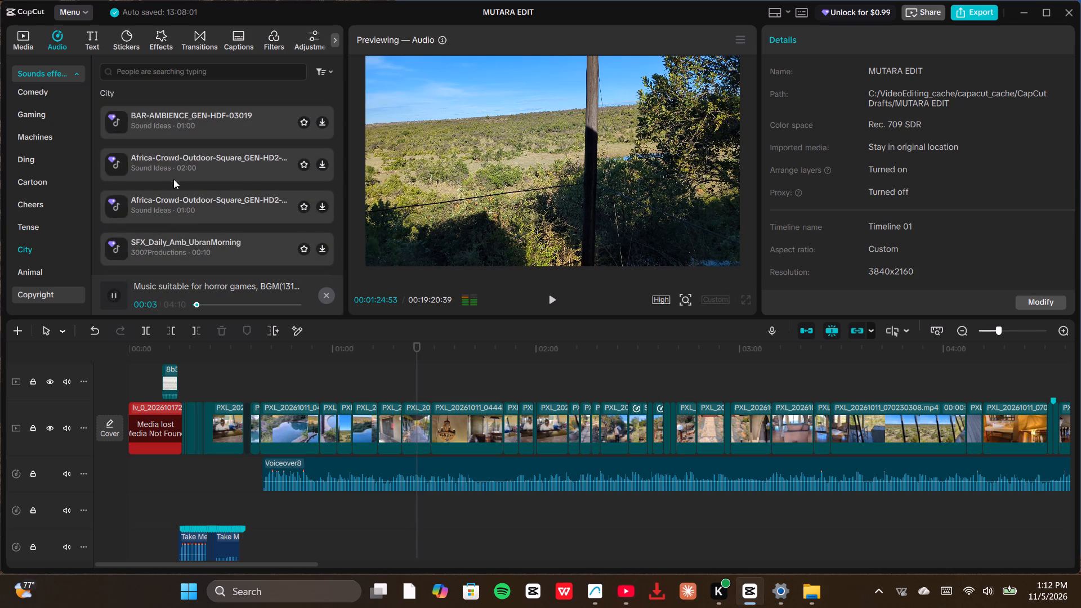
Audition BAR-AMBIENCE_GEN-HDF-03019 and the ambient sound of a car passing by in the City category, adding the car effect to the favourites.
left_click(177, 131)
scroll(181, 144, "down", 2)
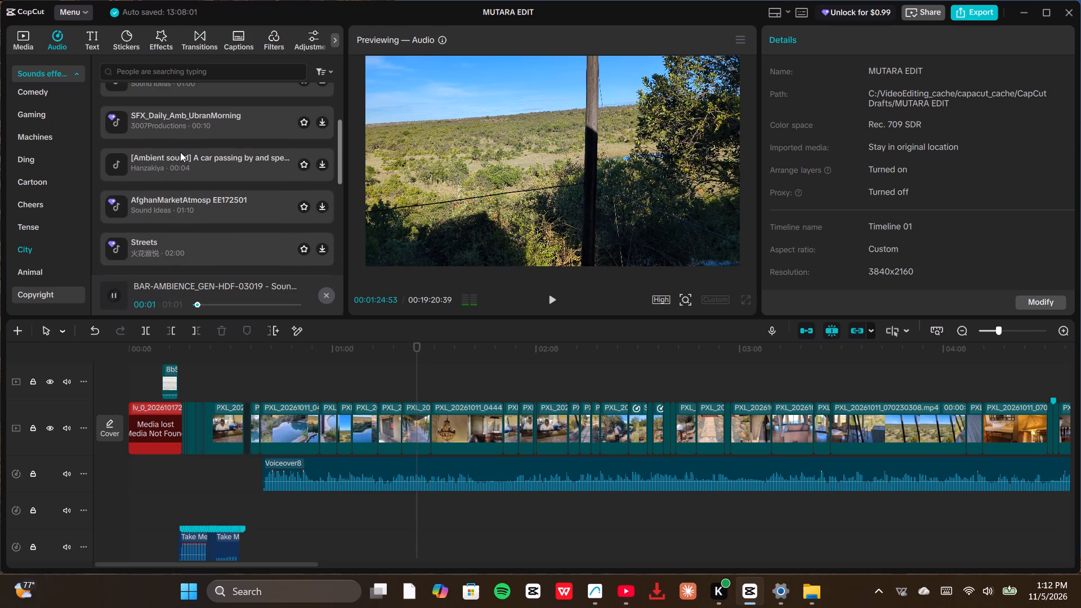
left_click(164, 164)
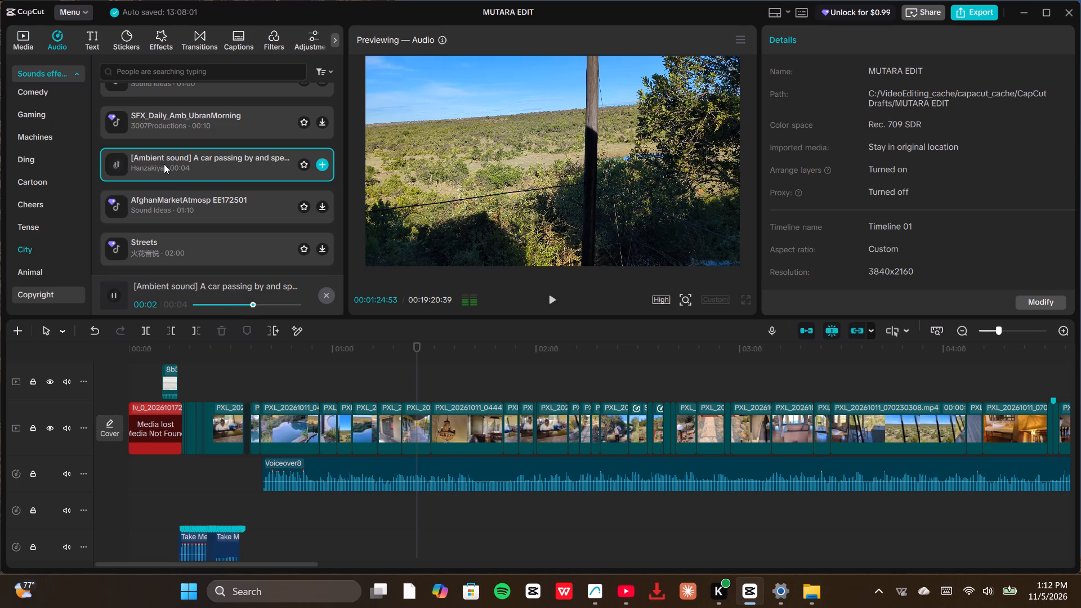
left_click(302, 163)
Audition the Promenade Rain effect in the City category.
scroll(211, 168, "down", 1)
left_click(164, 214)
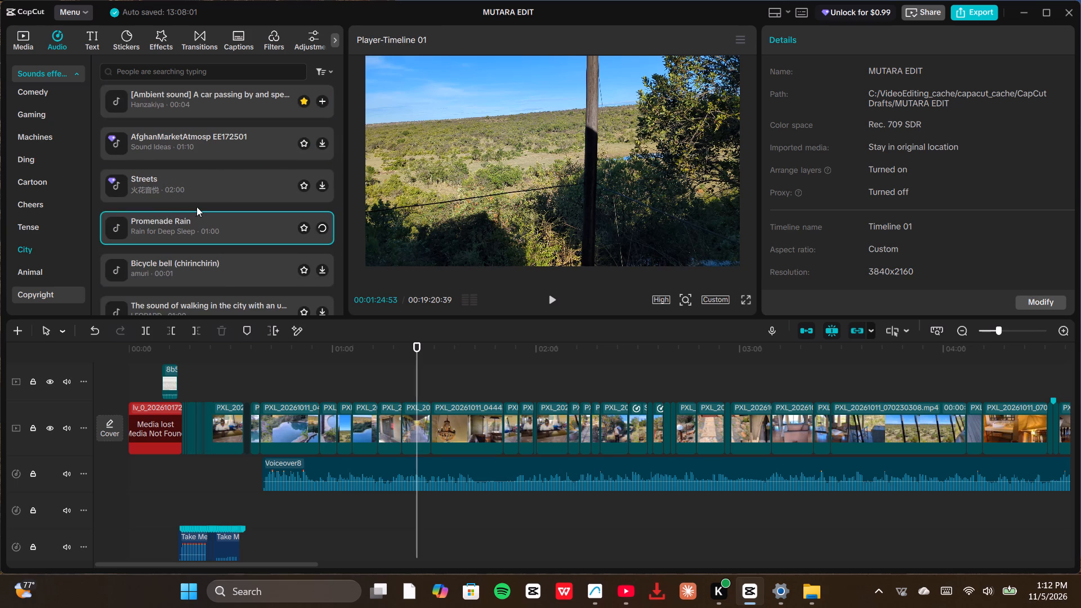
scroll(197, 205, "down", 1)
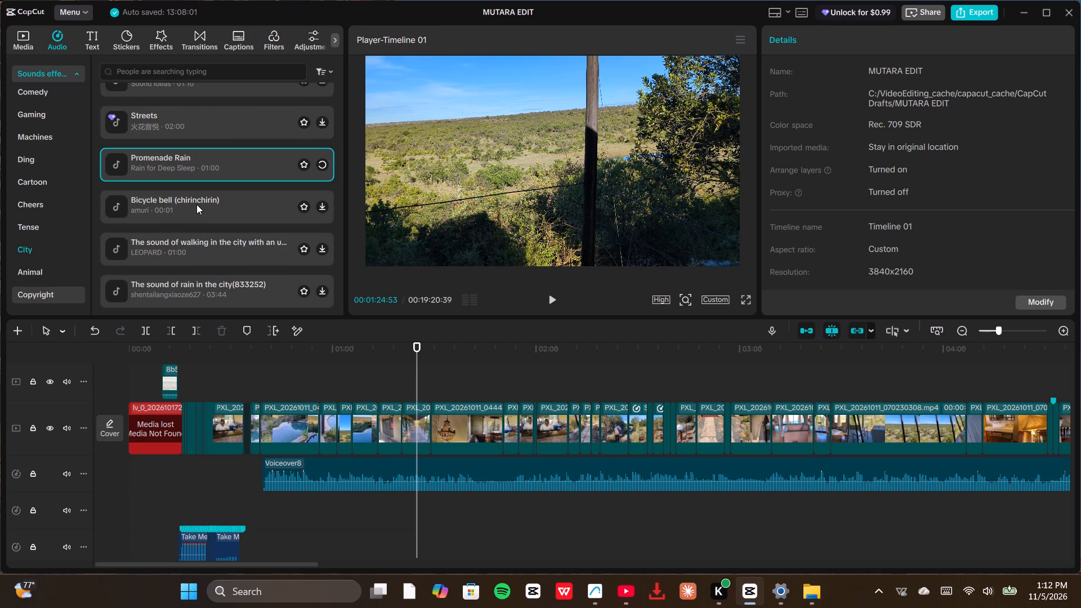
Audition Machines effects: animal278, the check gun sound, Mechanical noise / rising noise, the electric screwing sound and Power tool operating noise 004.
left_click(56, 139)
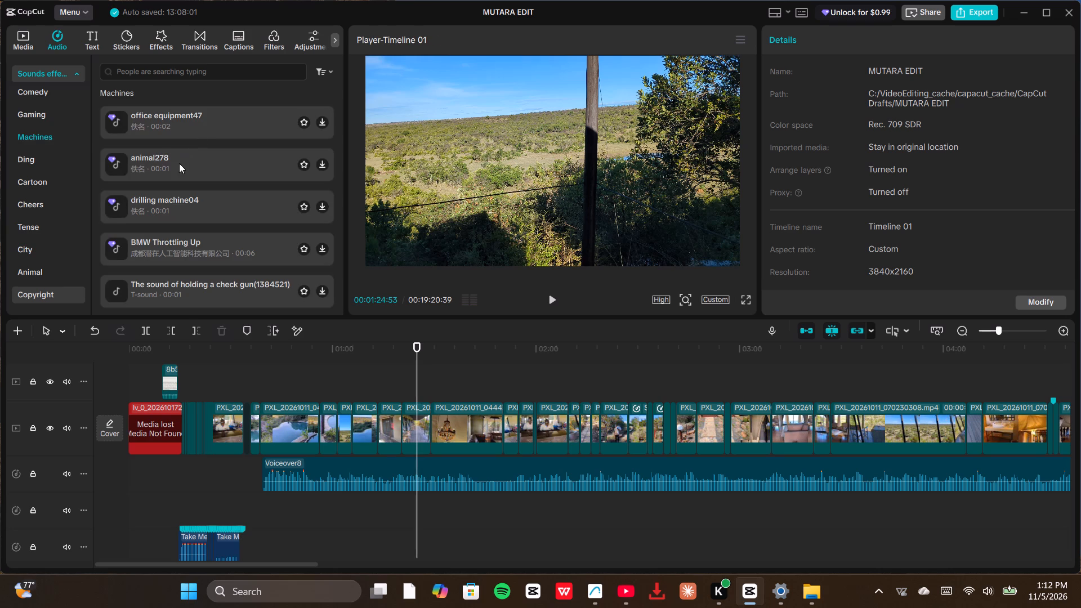
left_click(178, 163)
scroll(177, 163, "down", 2)
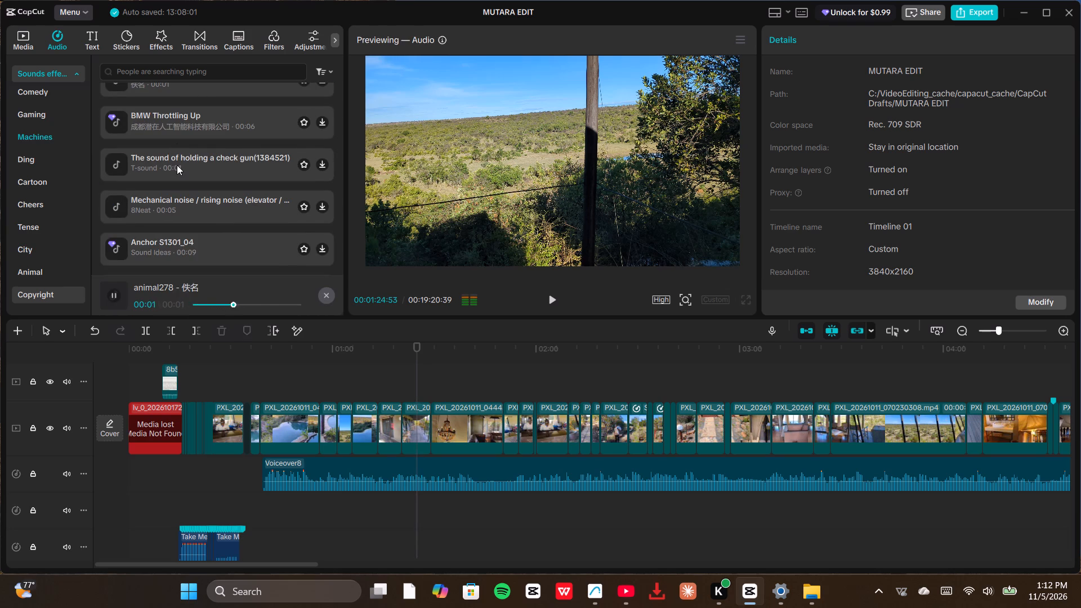
left_click(177, 165)
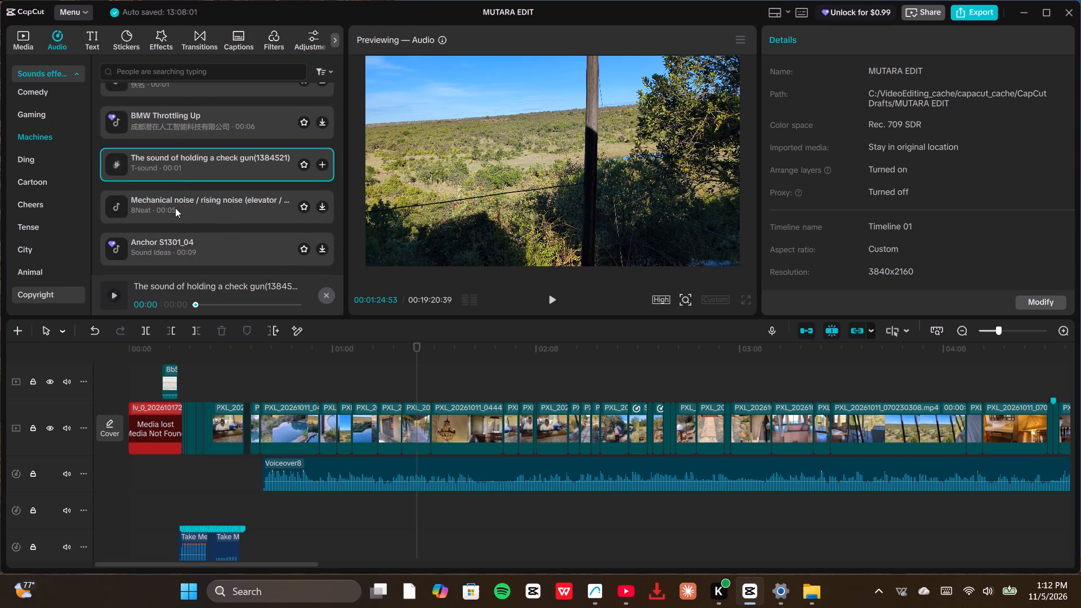
left_click(175, 208)
scroll(175, 208, "down", 2)
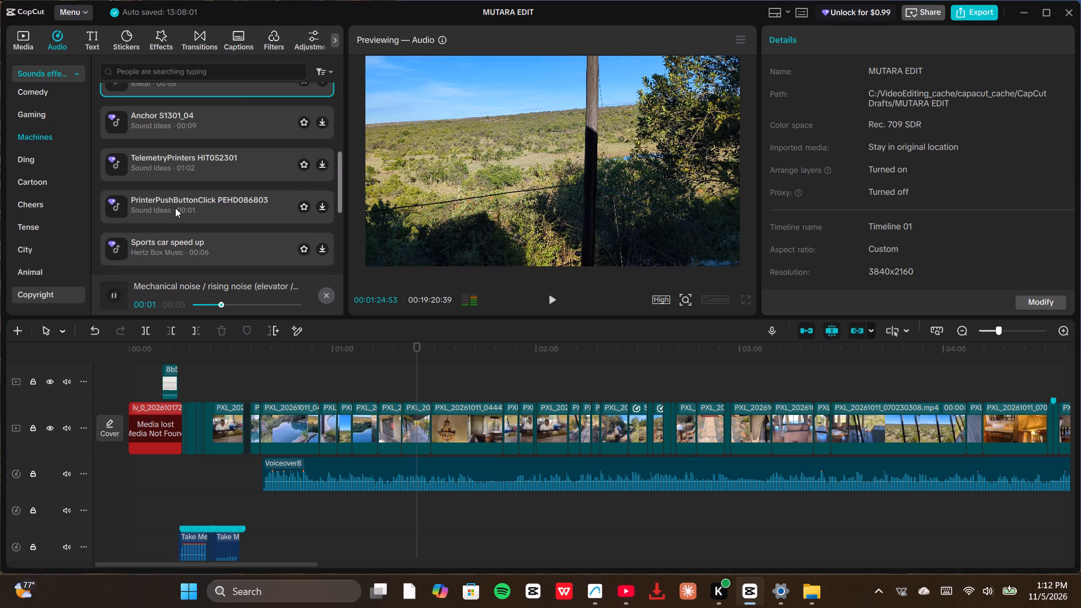
scroll(175, 208, "down", 2)
left_click(175, 208)
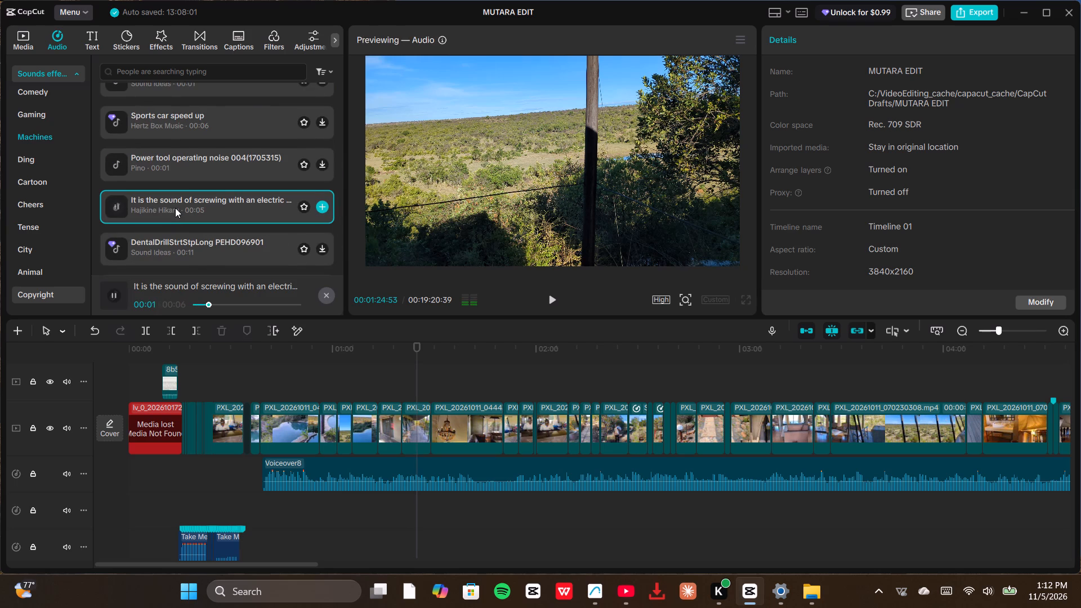
left_click(185, 167)
Audition Toyota Ignition, Speeding Away, the chainsaw hitting01 sound, Drill, electric drill, chain saw 04, the 00:06 power tools effect and AFX_CIRCULARSAW_3_RUN_DFMG.
scroll(185, 169, "down", 1)
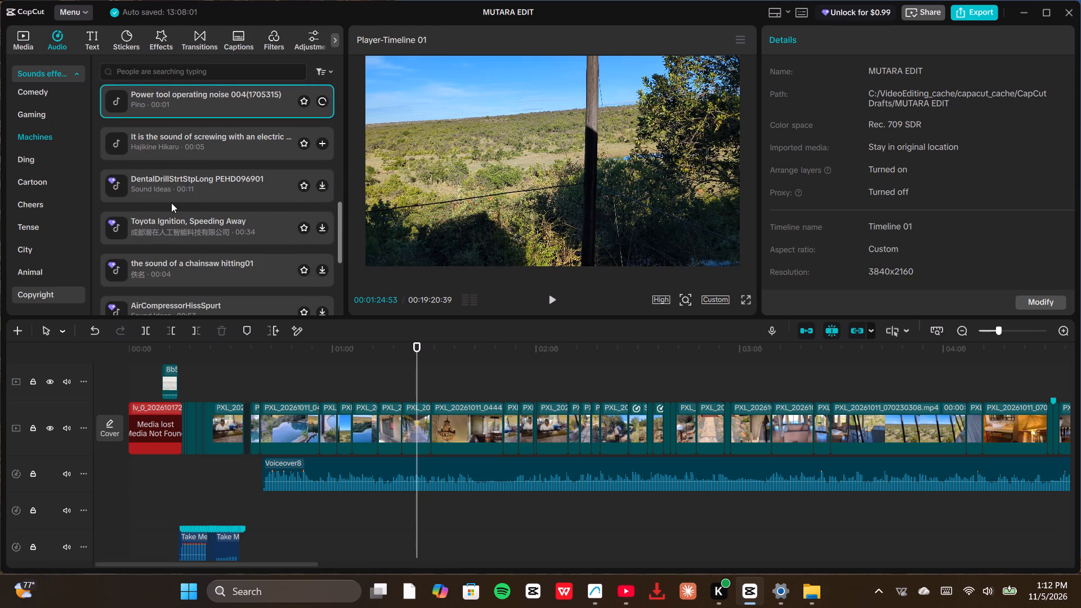
scroll(171, 205, "down", 2)
left_click(186, 105)
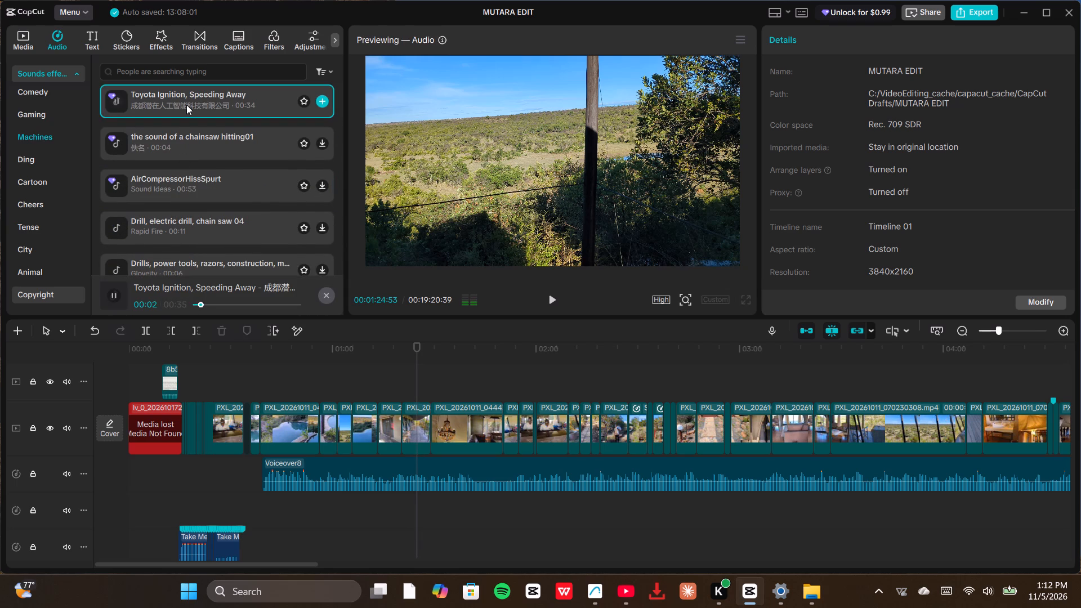
left_click(179, 146)
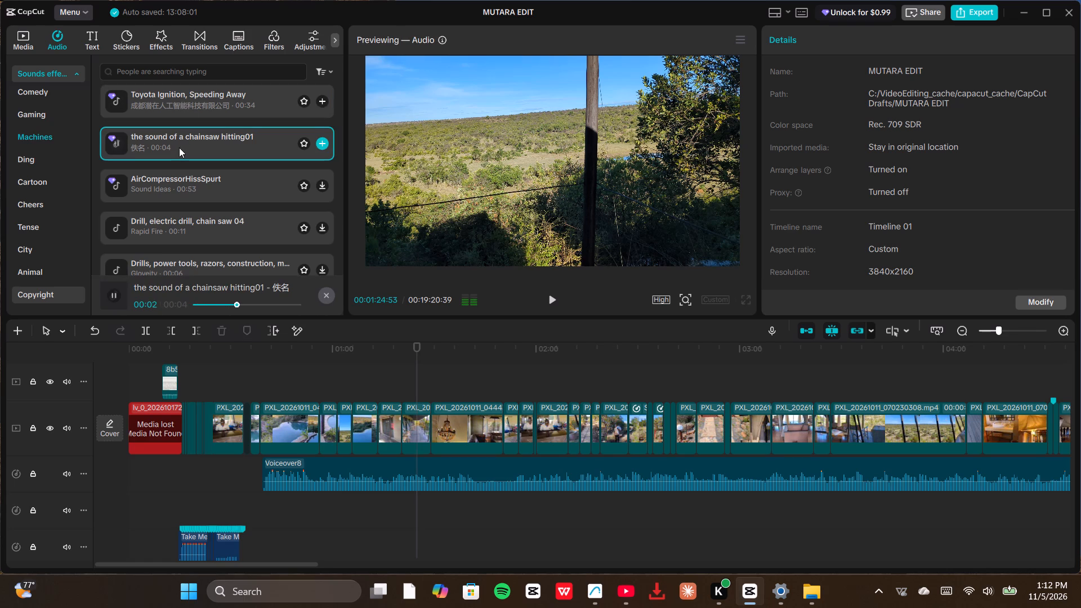
left_click(158, 223)
scroll(158, 223, "down", 1)
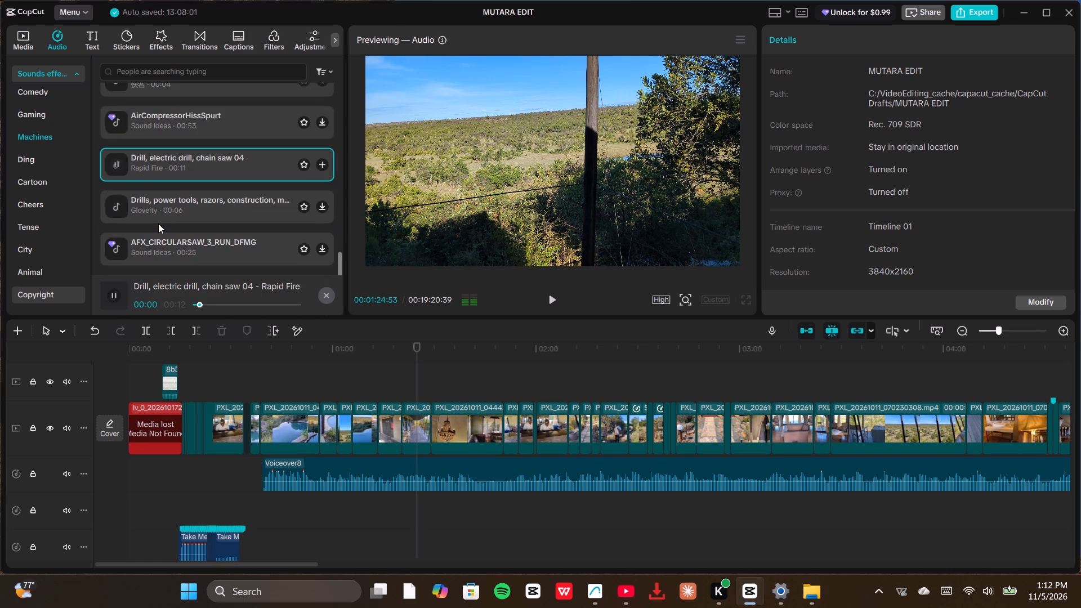
scroll(158, 223, "down", 1)
left_click(160, 201)
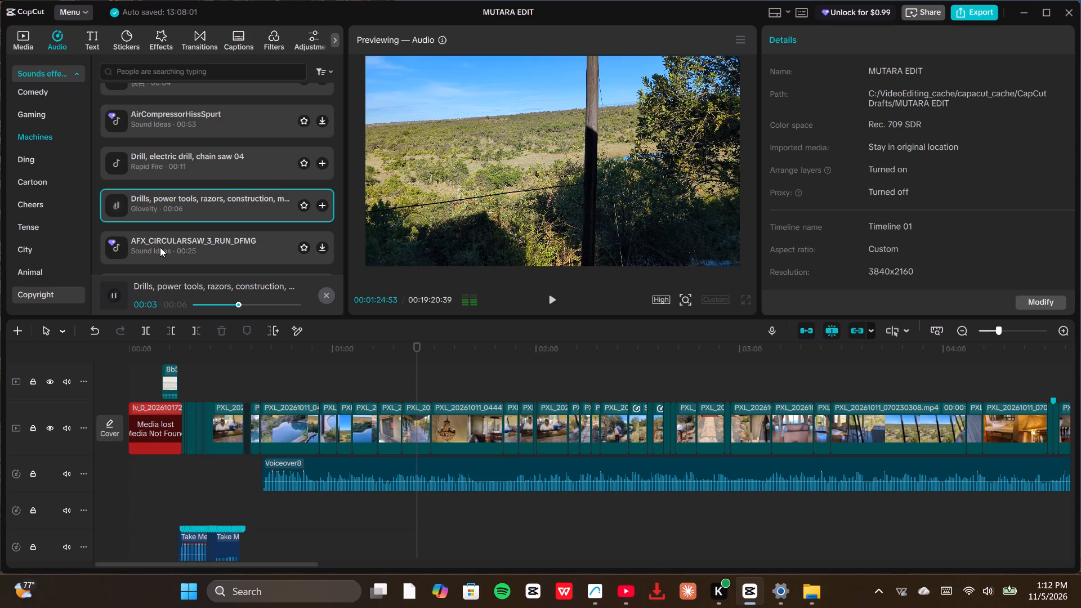
left_click(160, 247)
Audition the chainsaw trigger sound, Cutting metal, length 1, the battered drill sound, BMW Throttling Up and Camera Zoom, Scan, Machine Noise.
scroll(165, 240, "down", 3)
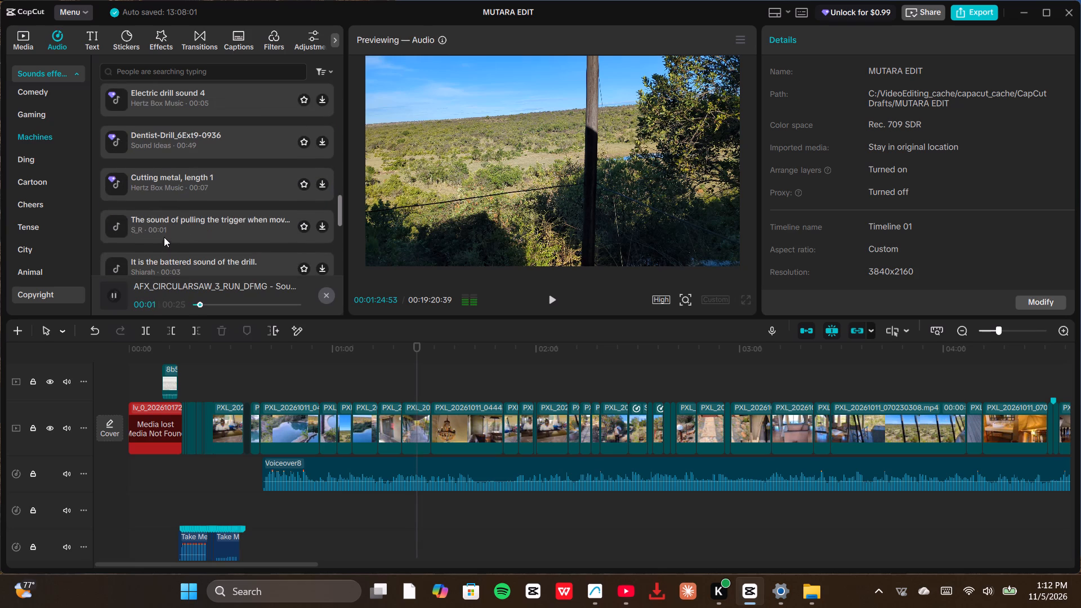
left_click(166, 218)
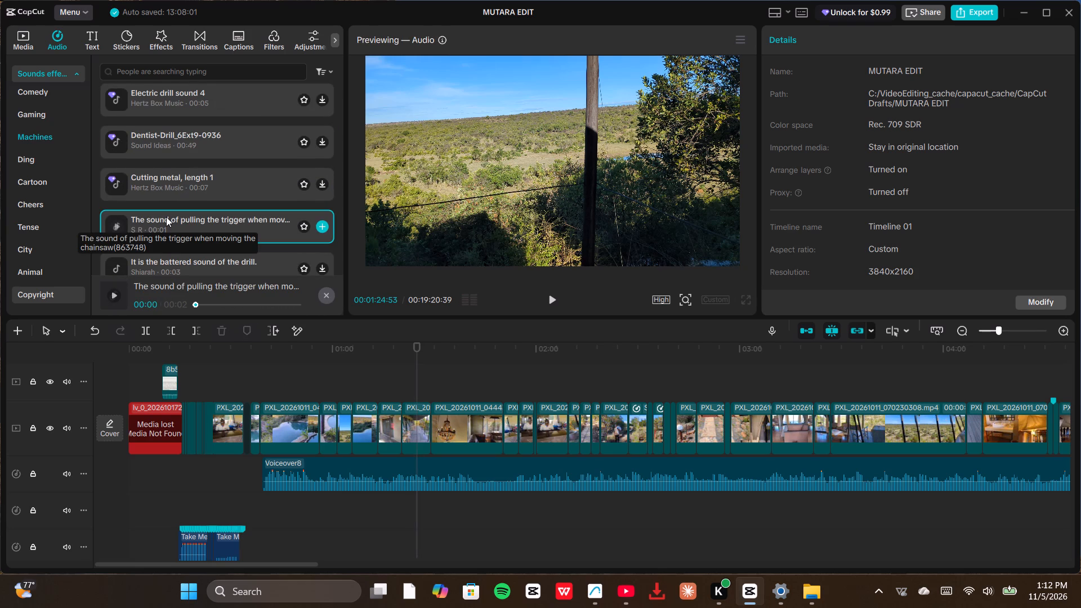
left_click(195, 187)
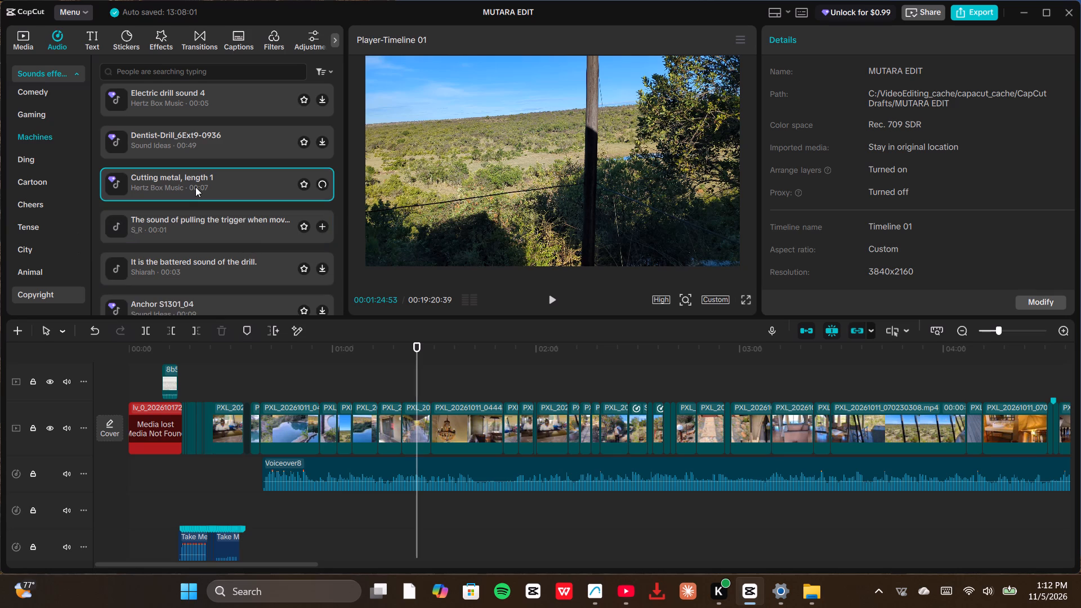
left_click(168, 268)
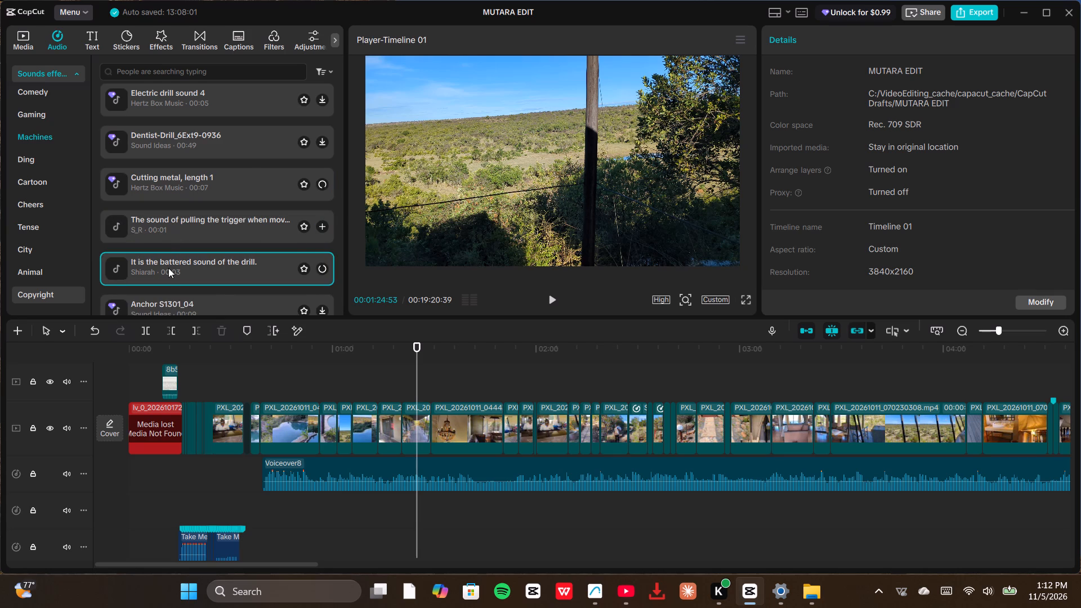
scroll(168, 268, "down", 1)
left_click(158, 287)
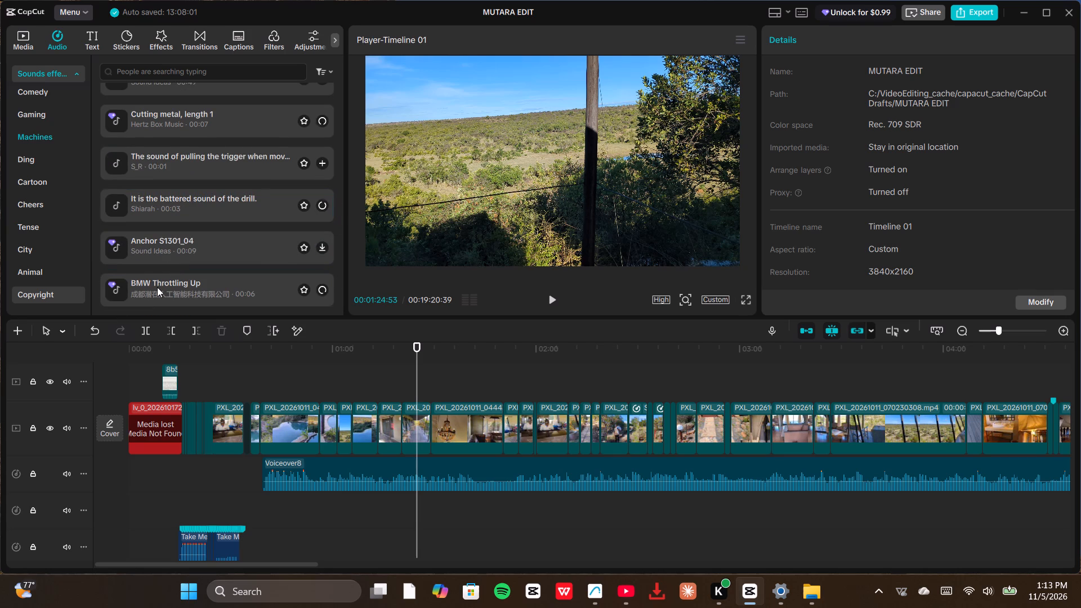
scroll(162, 271, "down", 2)
left_click(156, 289)
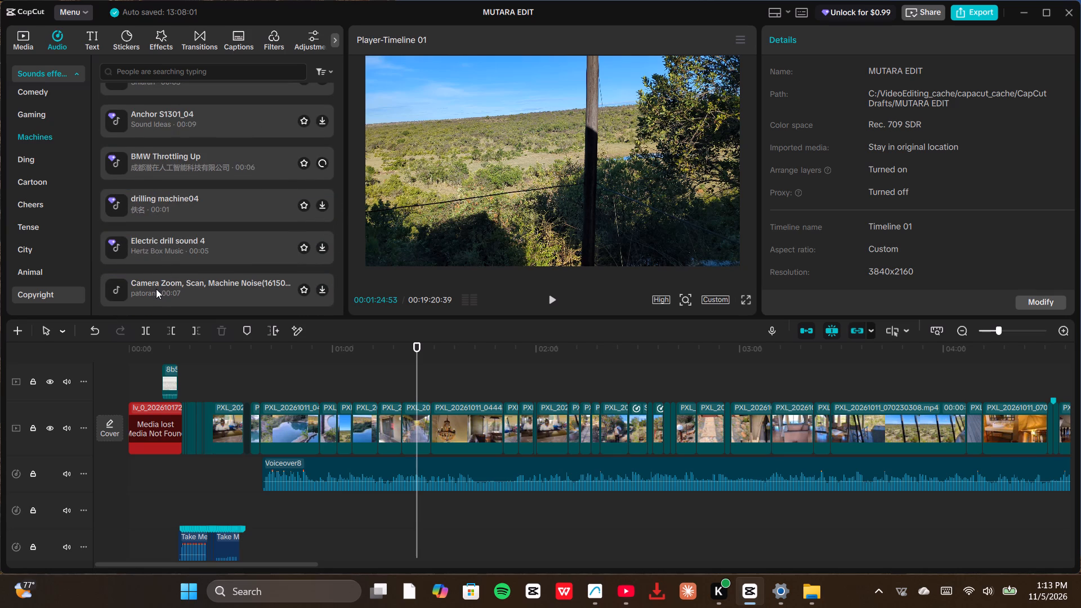
Audition the projector rotating sound, Drill anime style drill sound dentist 1, the construction site sampling, Ryobi electric drill sound and Printer 01-off.
scroll(162, 279, "down", 3)
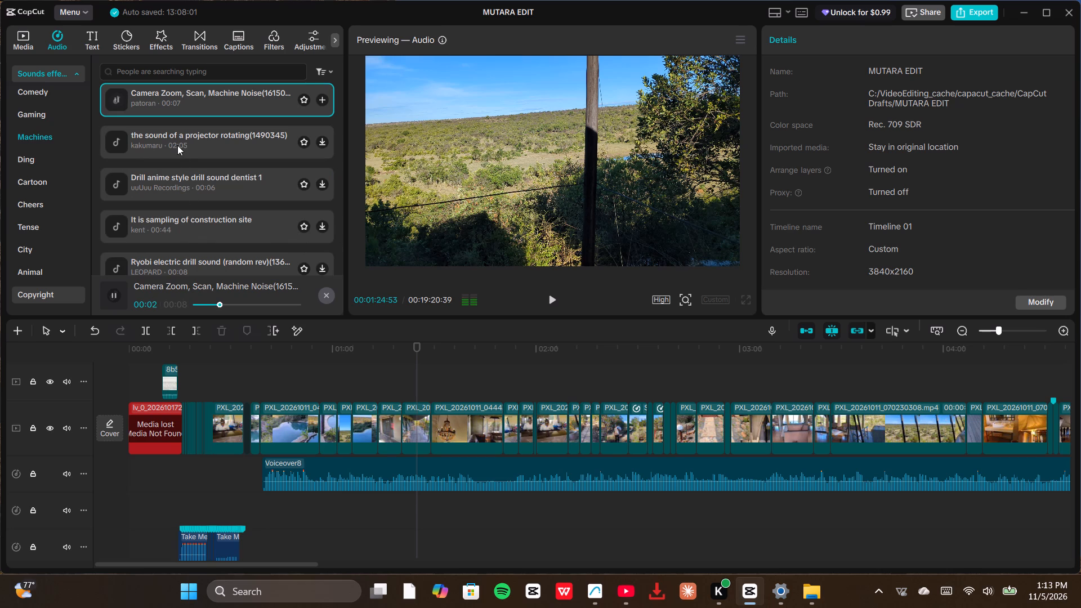
left_click(177, 145)
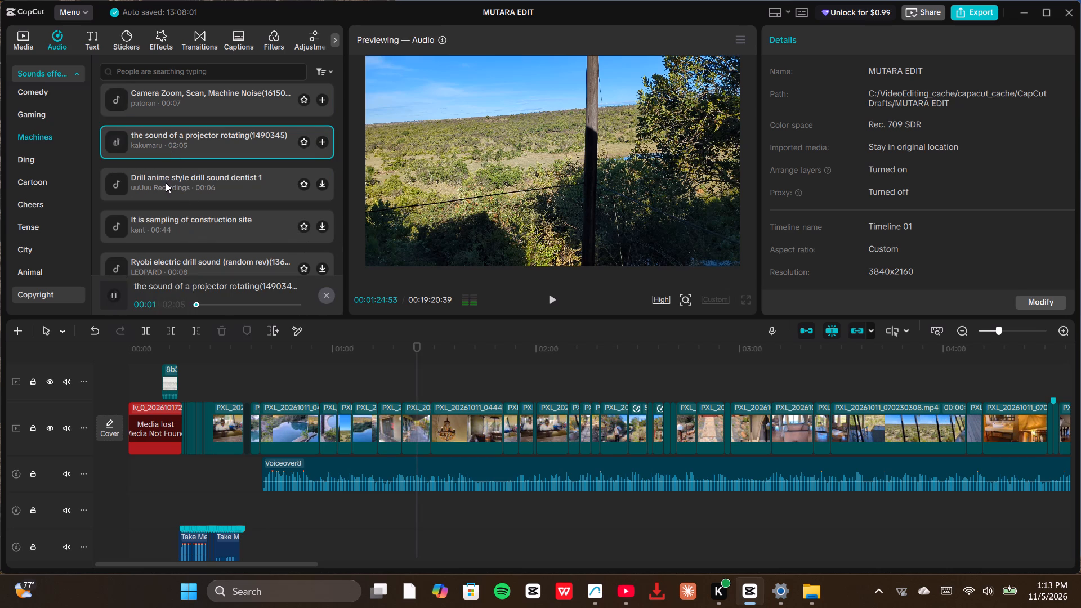
left_click(211, 187)
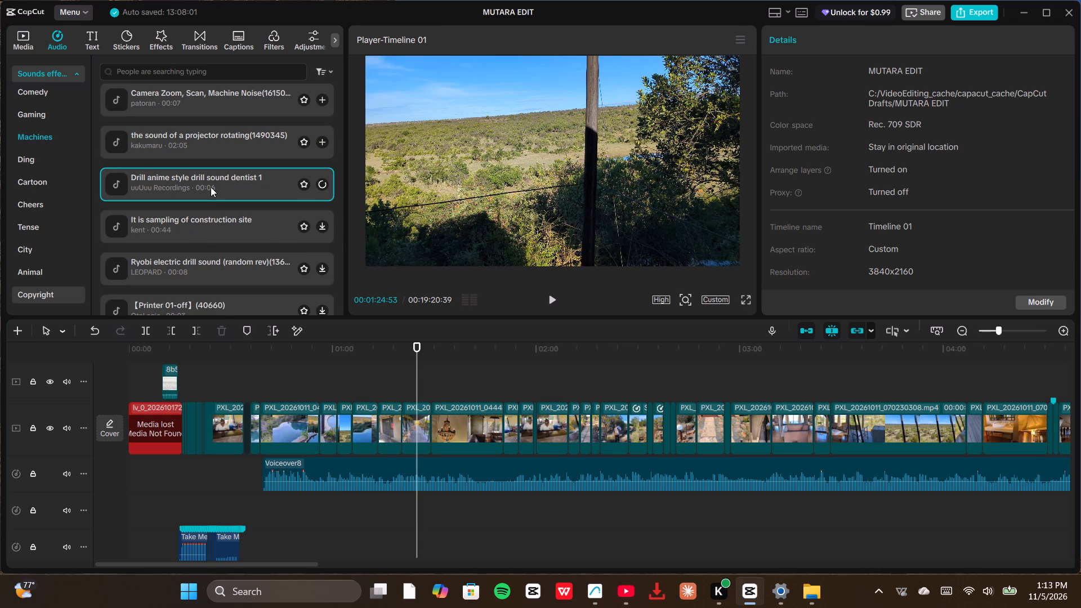
left_click(199, 232)
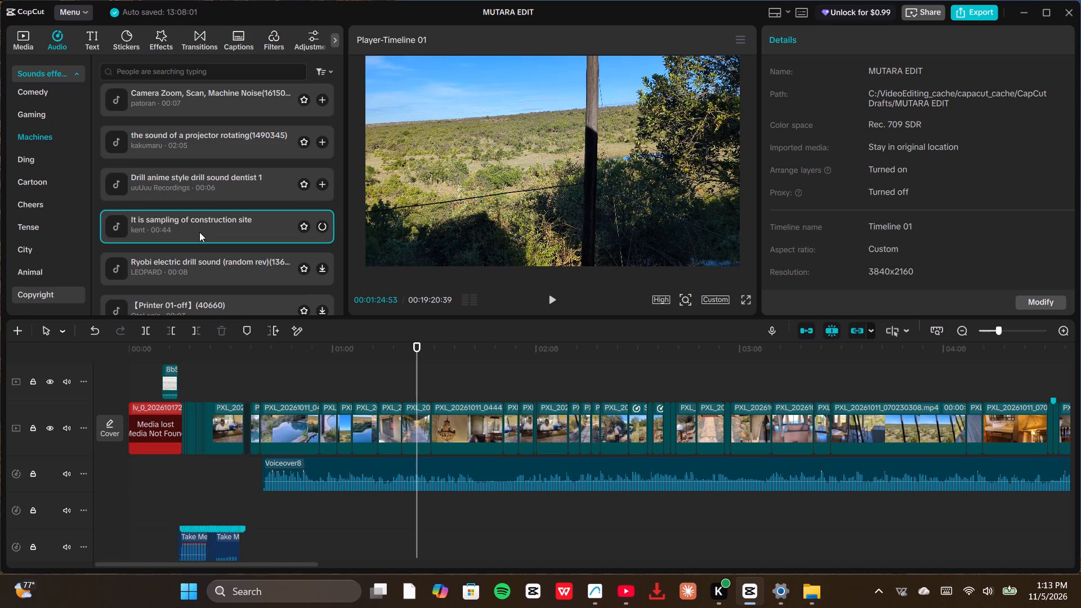
scroll(199, 232, "down", 1)
left_click(170, 191)
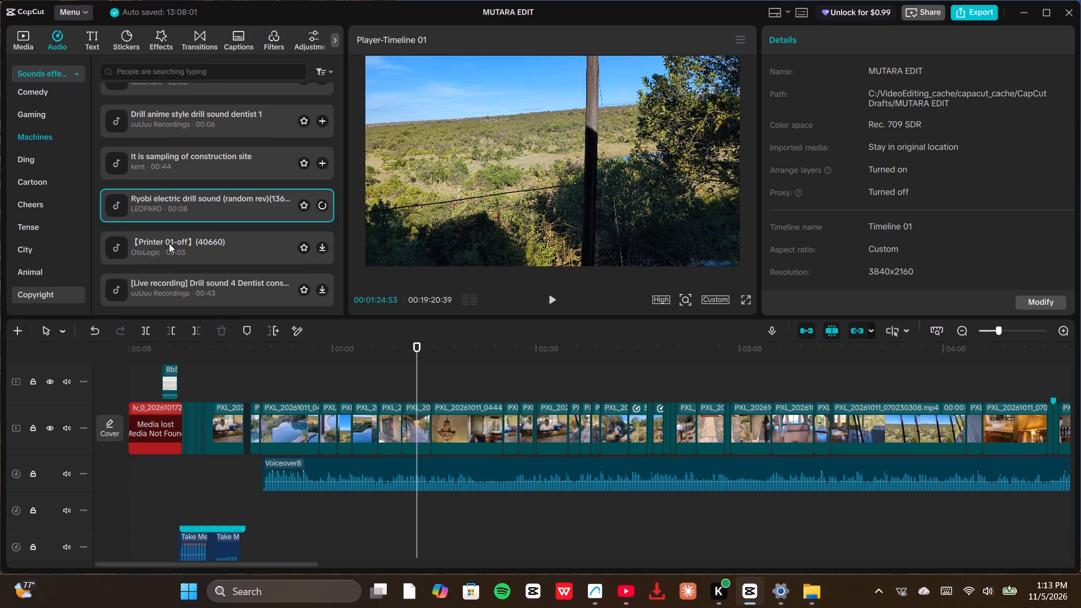
left_click(175, 243)
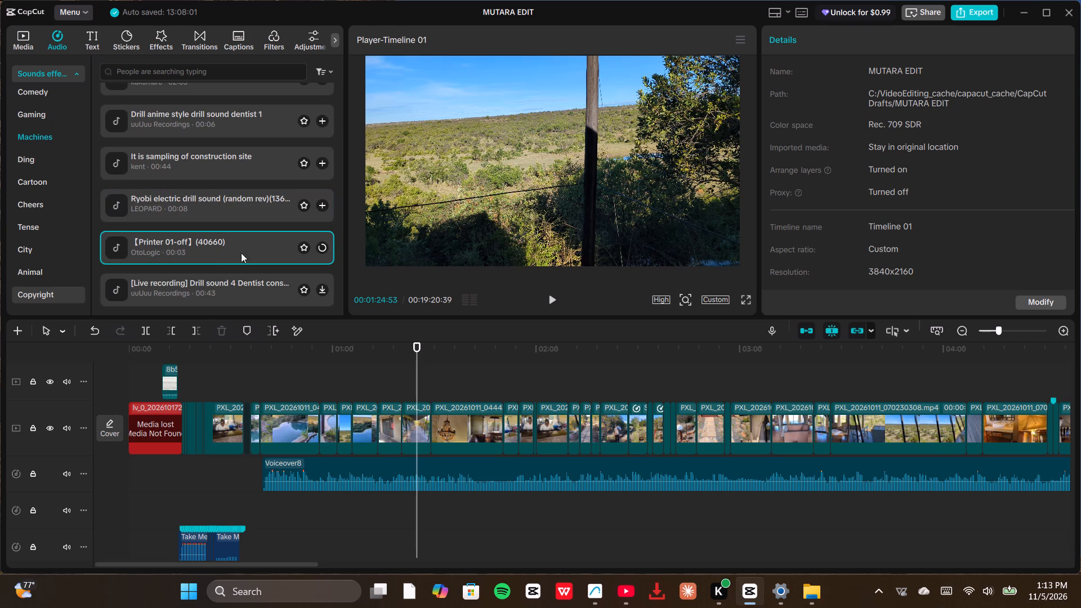
Audition the two Gloveity power tools effects and Shuin (sound of moving chainsaw) further down the Machines category.
scroll(237, 242, "down", 1)
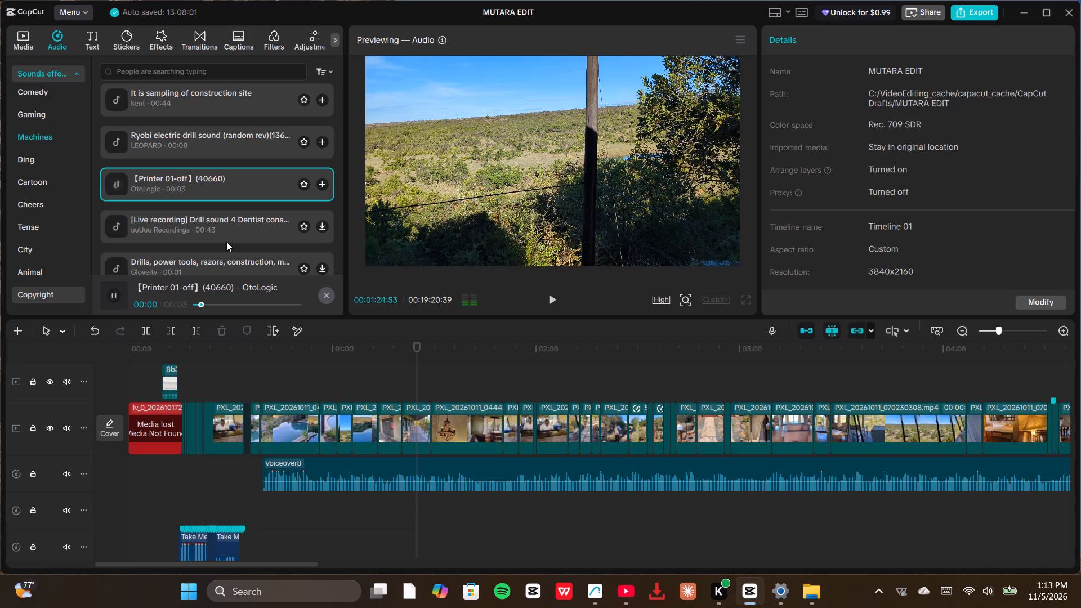
scroll(226, 242, "down", 1)
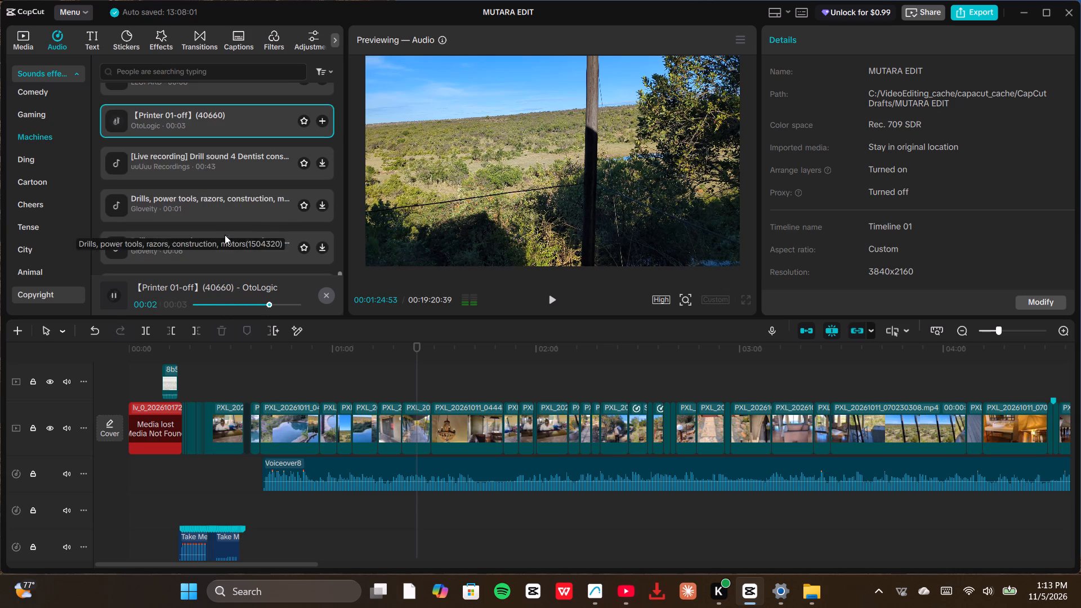
left_click(213, 209)
left_click(200, 242)
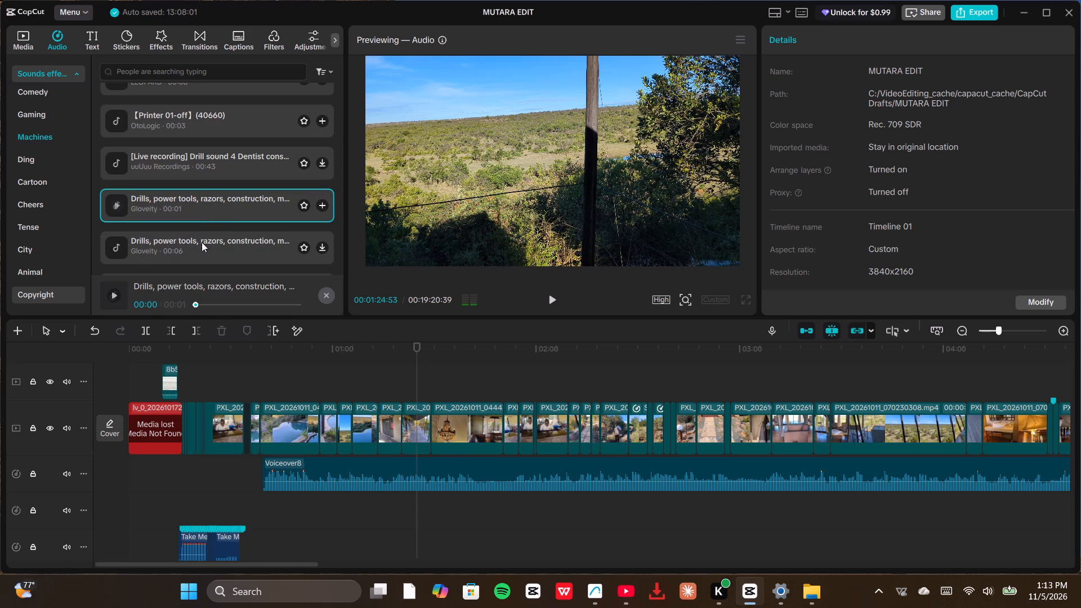
left_click(201, 242)
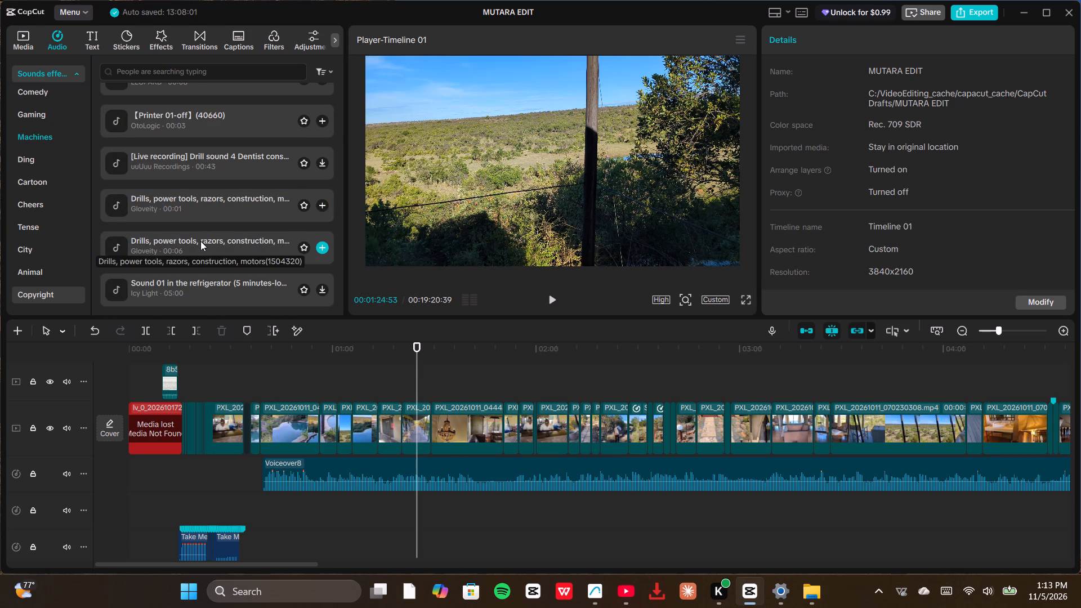
scroll(200, 241, "down", 4)
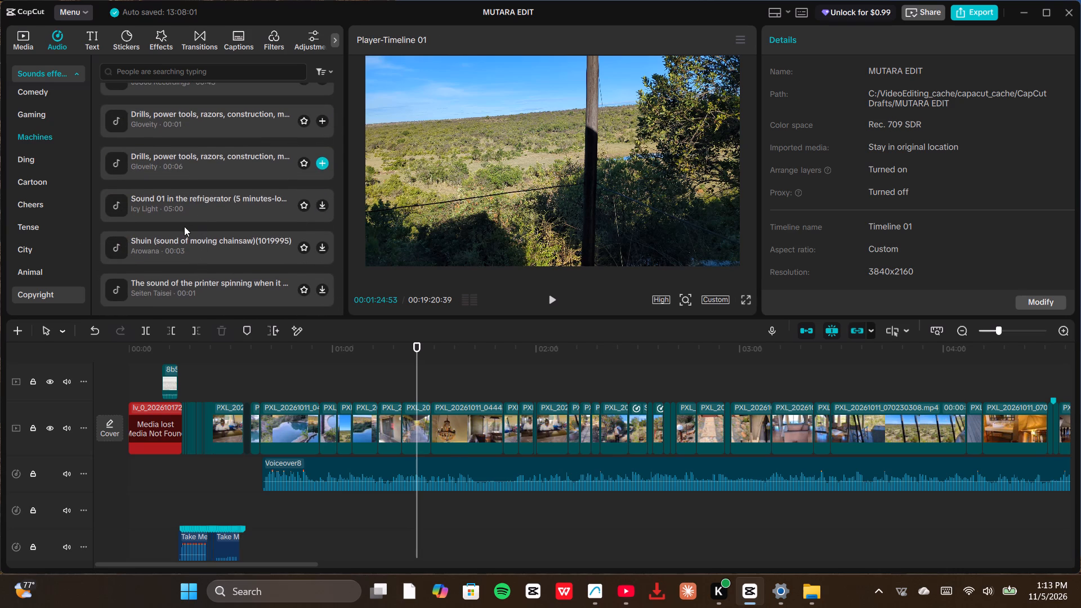
left_click(182, 244)
In the Gaming sound effects category, audition Hammer Strike and the Wing sound loop/Dragon/Monster effect, and favourite the wing sound loop.
left_click(38, 115)
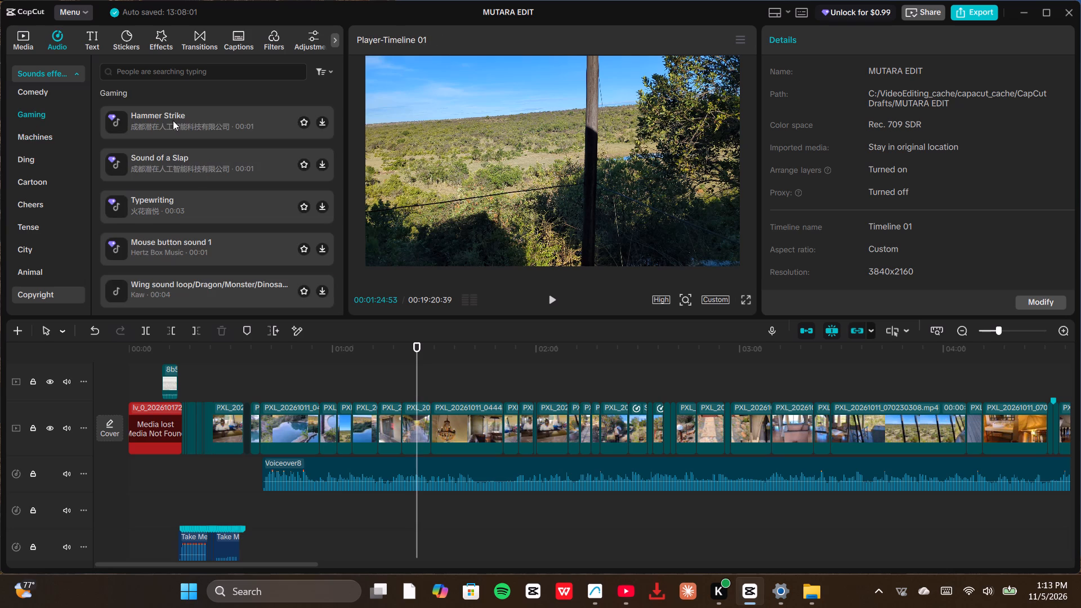
left_click(173, 120)
scroll(171, 201, "down", 1)
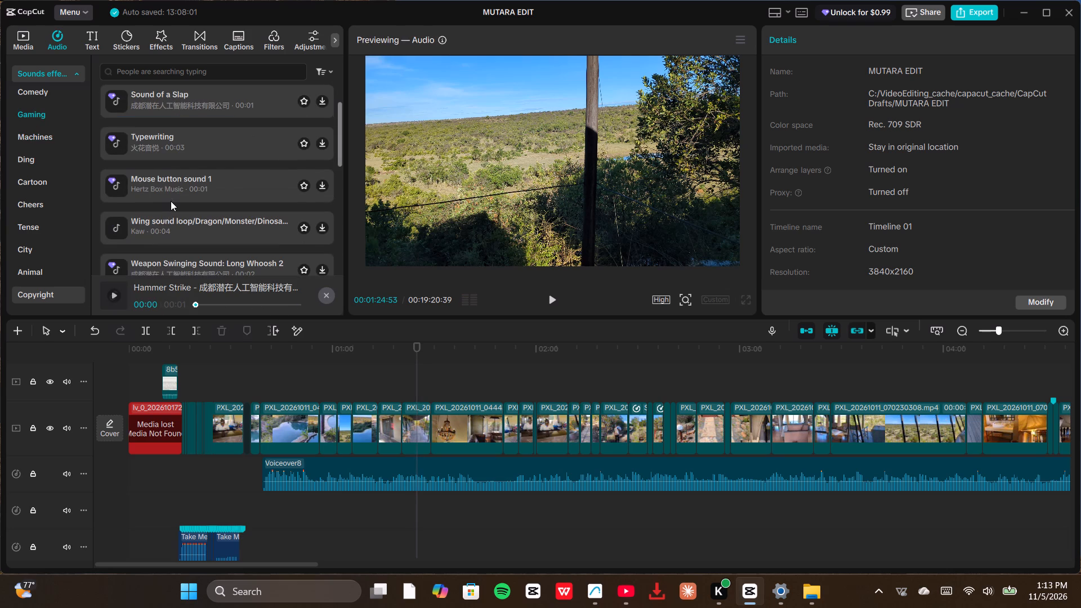
left_click(162, 225)
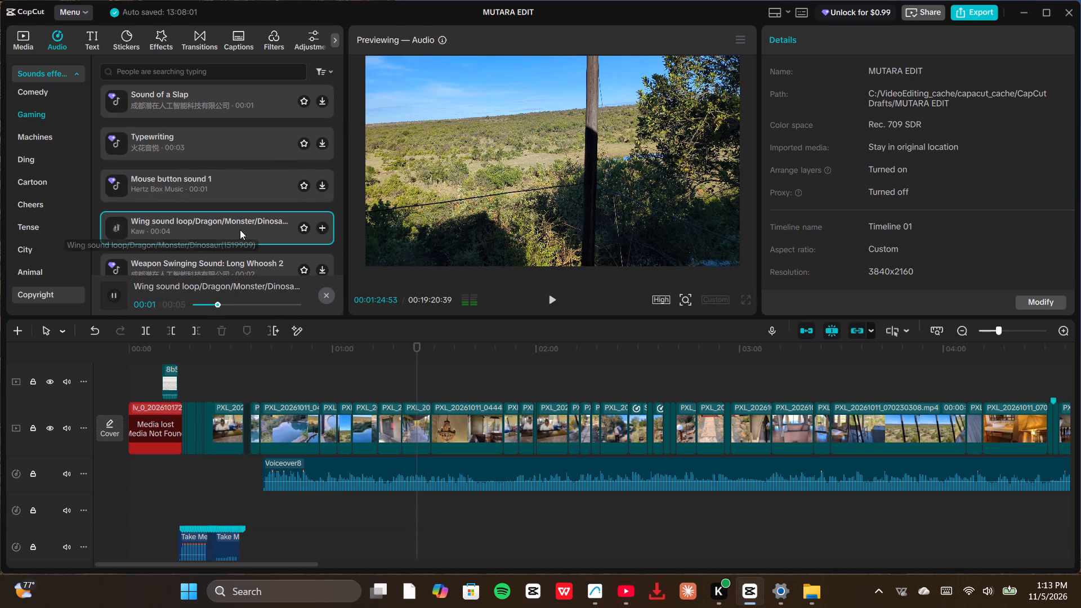
left_click(302, 227)
Audition the Shuffle! swipe and scene-change effect and Sundon: Impact sound further down the Gaming category, and favourite Sundon: Impact sound.
scroll(222, 214, "down", 2)
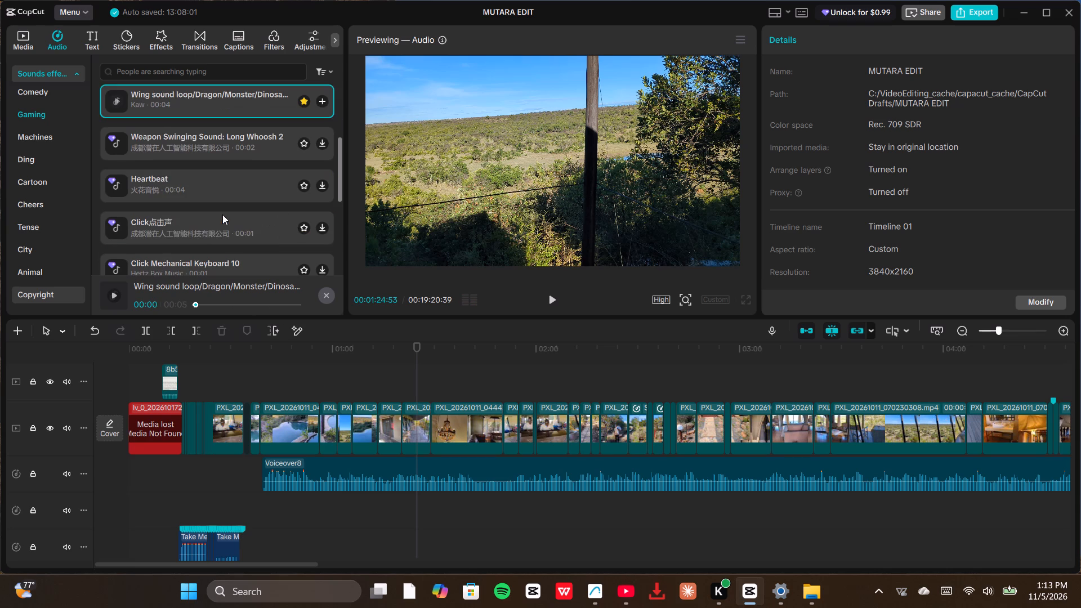
scroll(181, 202, "down", 2)
left_click(176, 198)
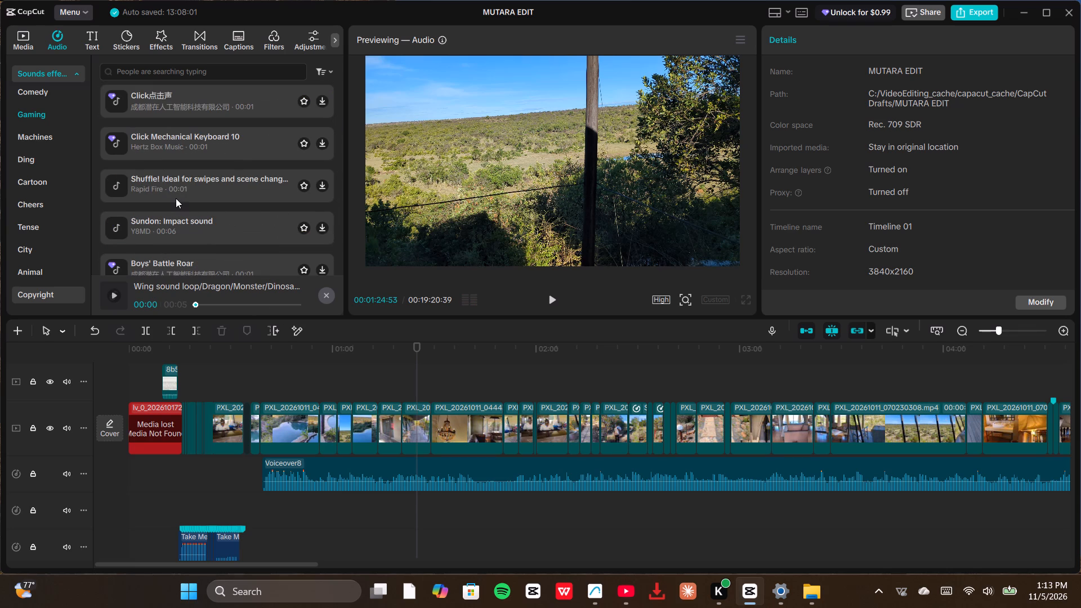
left_click(182, 231)
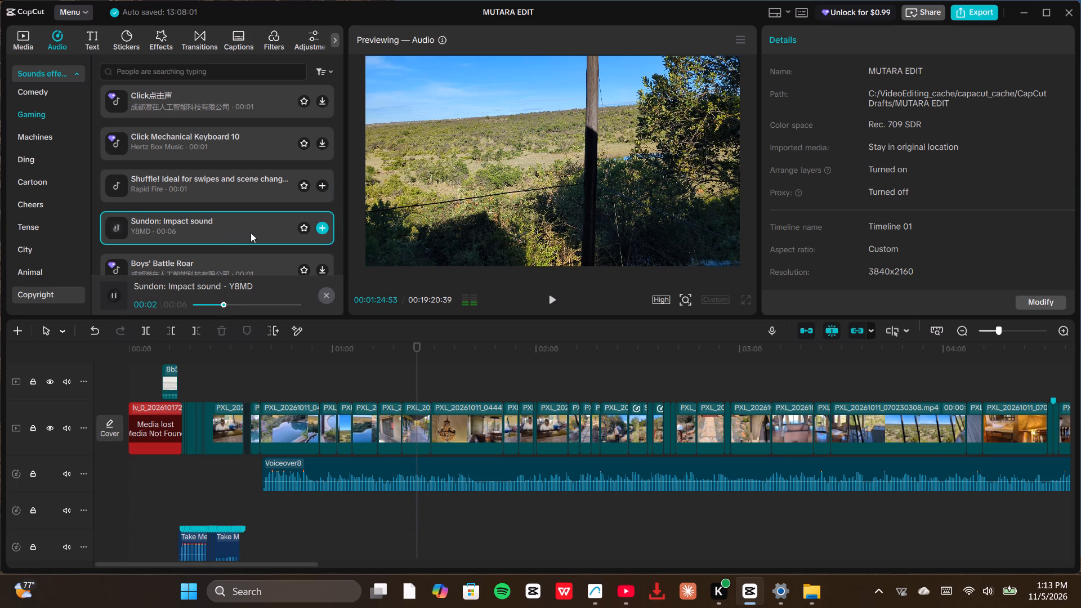
scroll(228, 235, "down", 1)
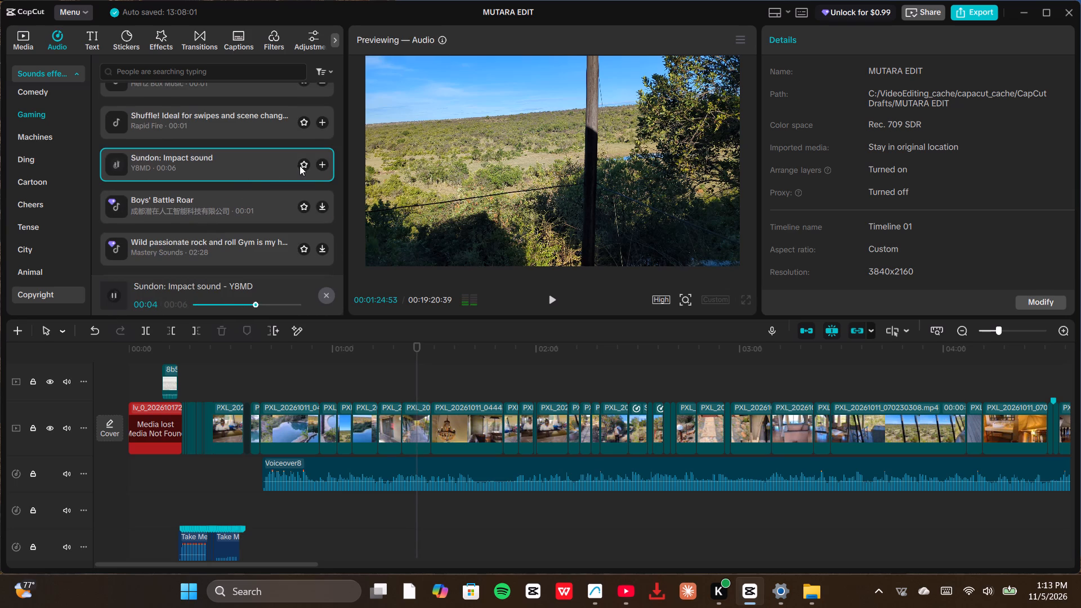
left_click(302, 166)
Audition Blood splatter 6 further down the Gaming category.
scroll(219, 208, "down", 1)
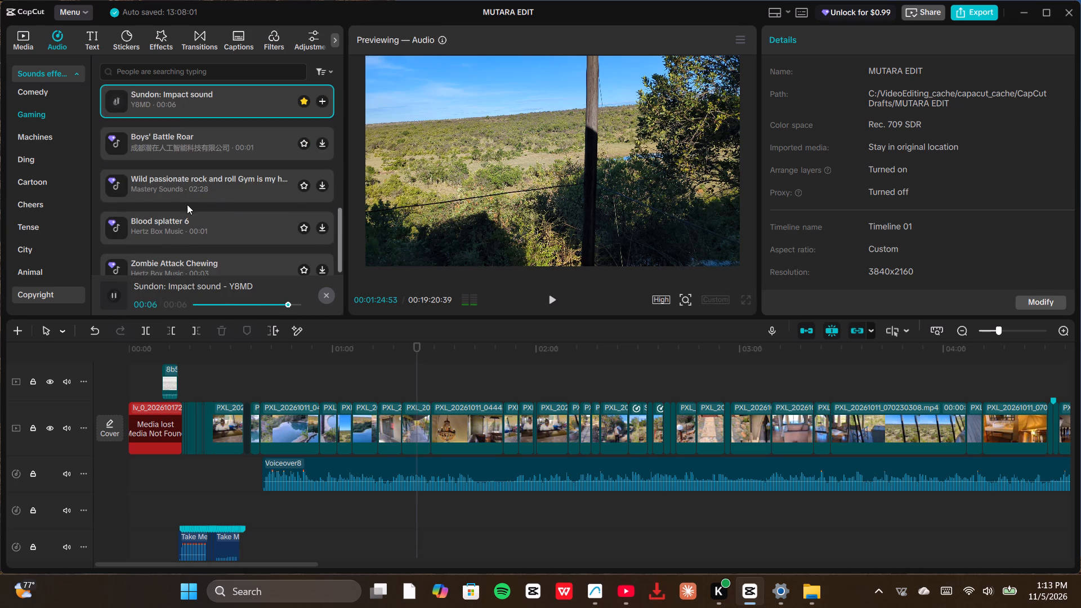
left_click(176, 228)
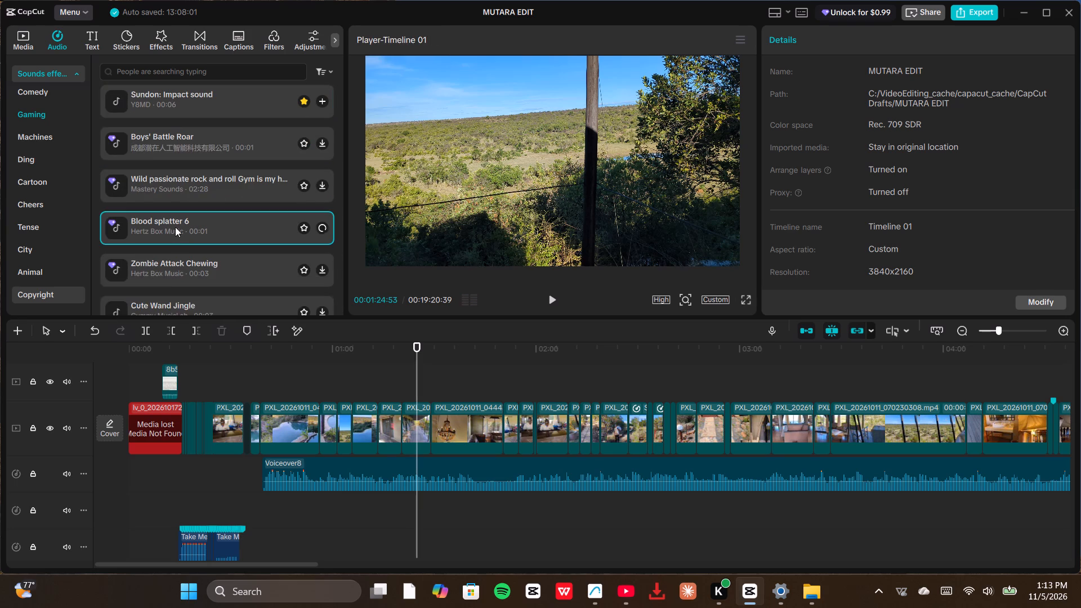